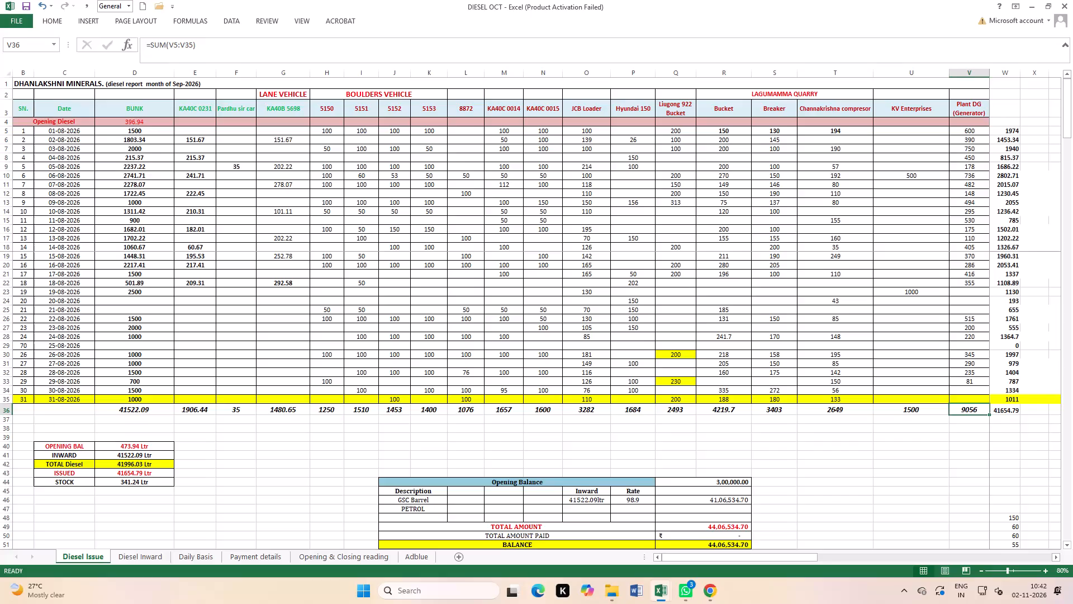
click(584, 411)
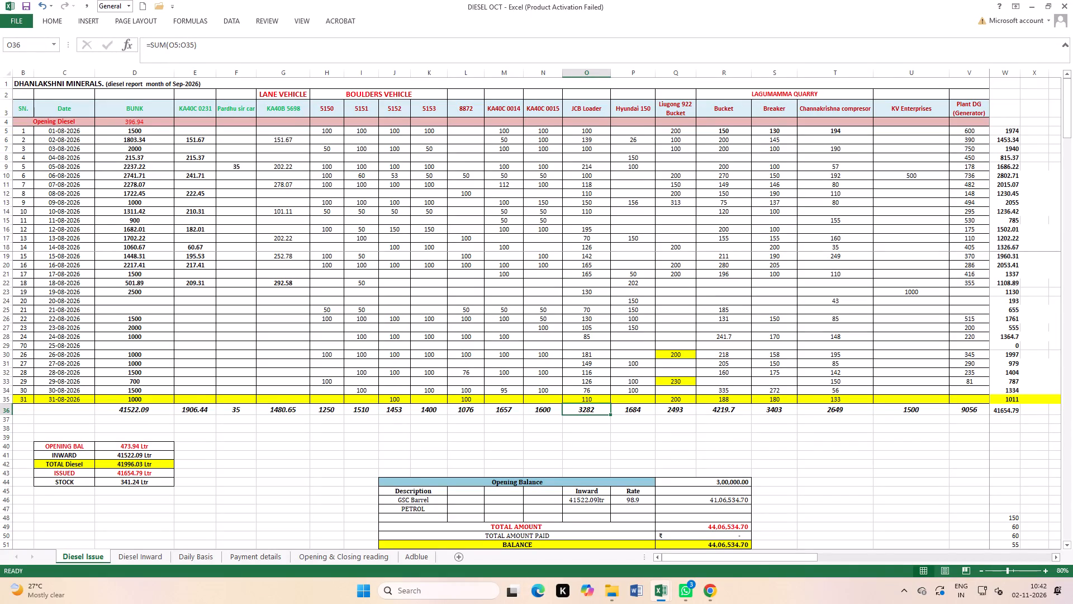
drag(328, 144, 535, 400)
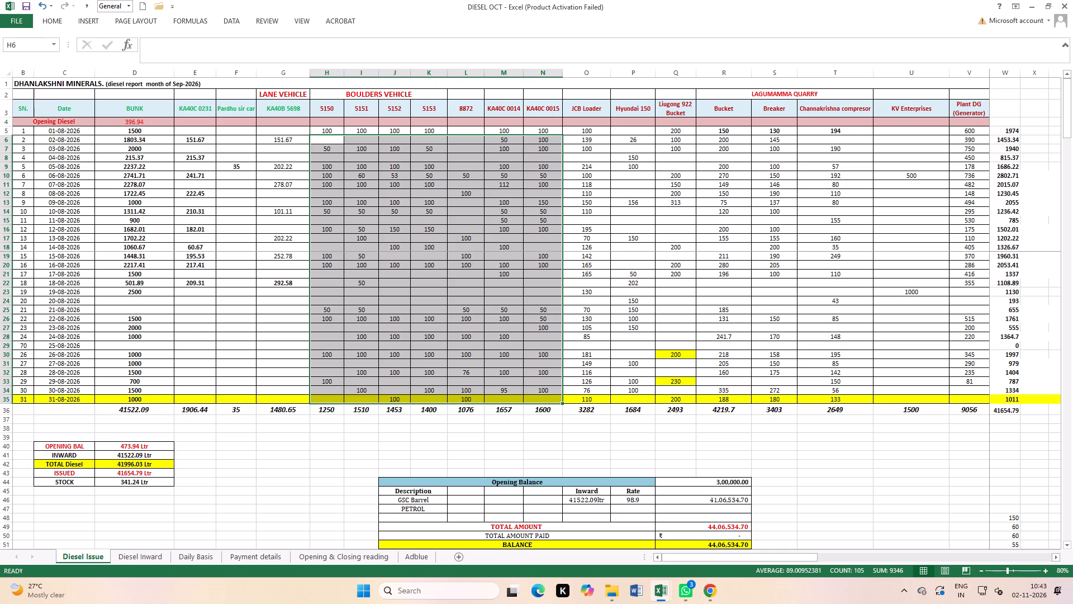
click(823, 446)
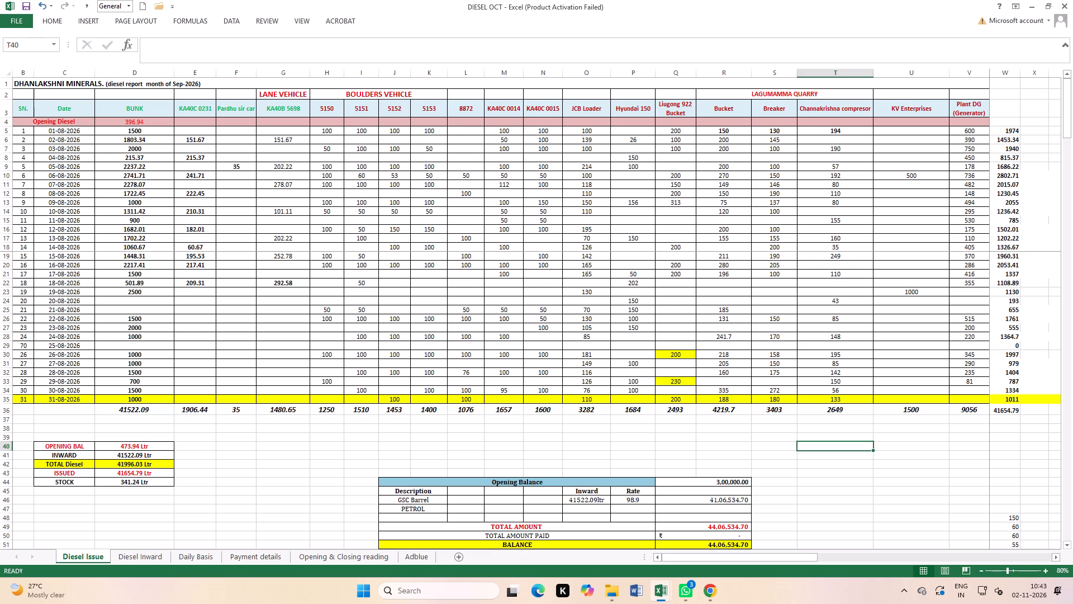
scroll(470, 369, up, 6)
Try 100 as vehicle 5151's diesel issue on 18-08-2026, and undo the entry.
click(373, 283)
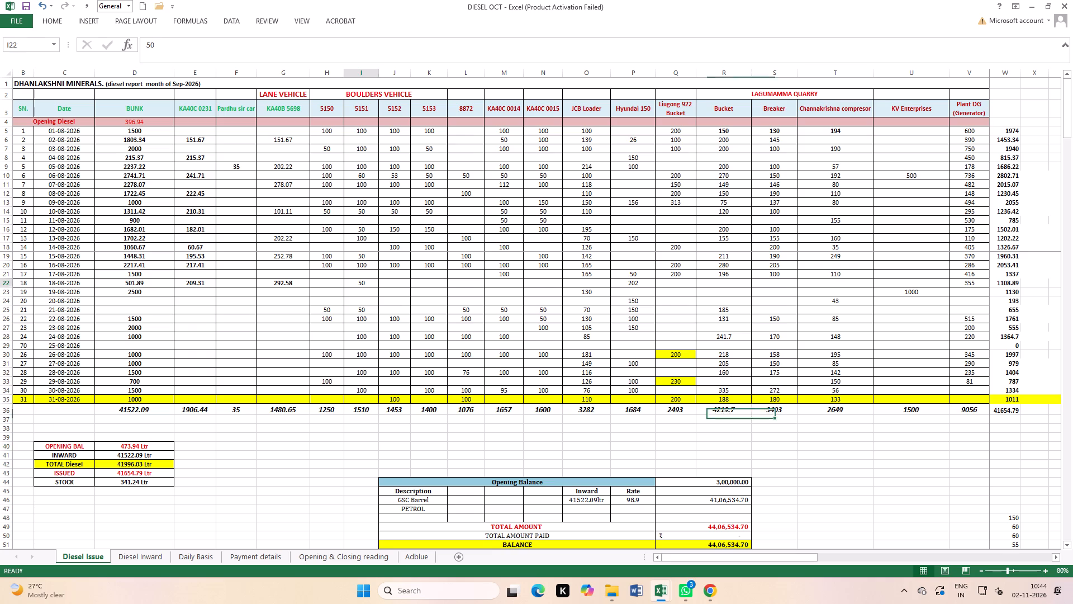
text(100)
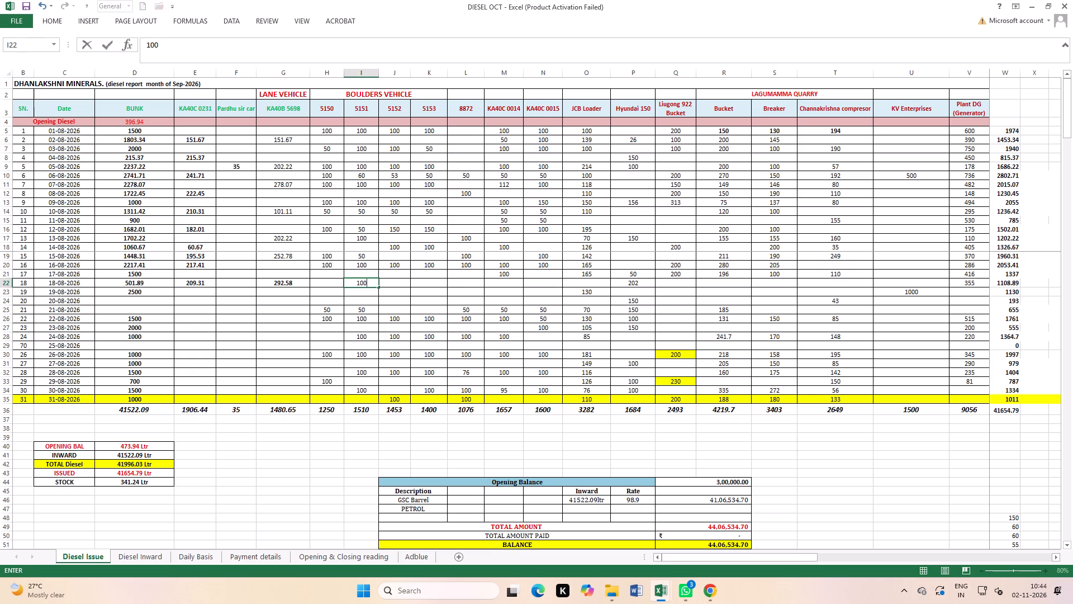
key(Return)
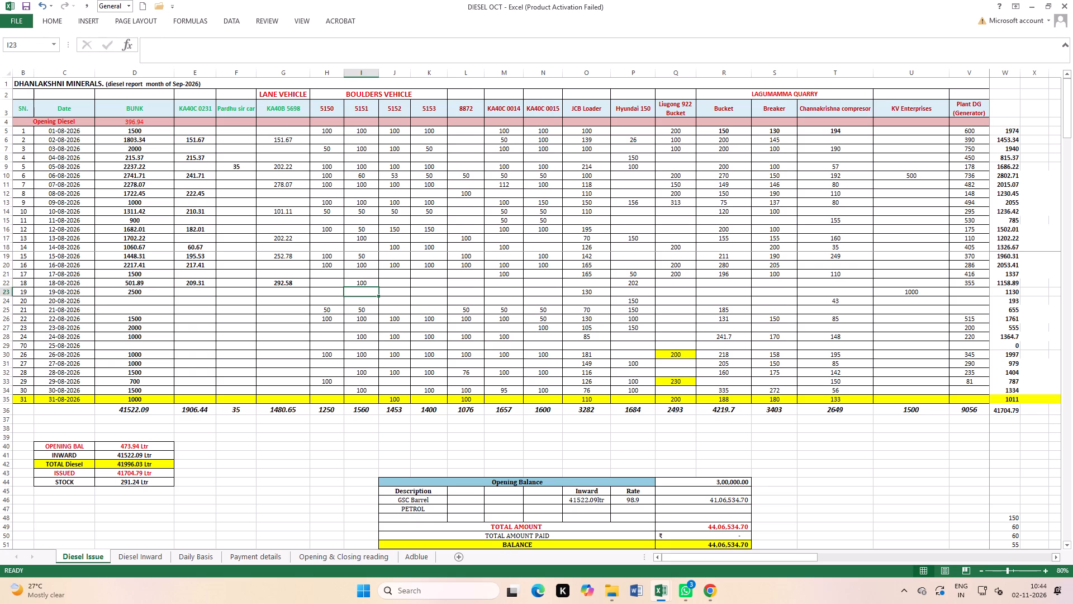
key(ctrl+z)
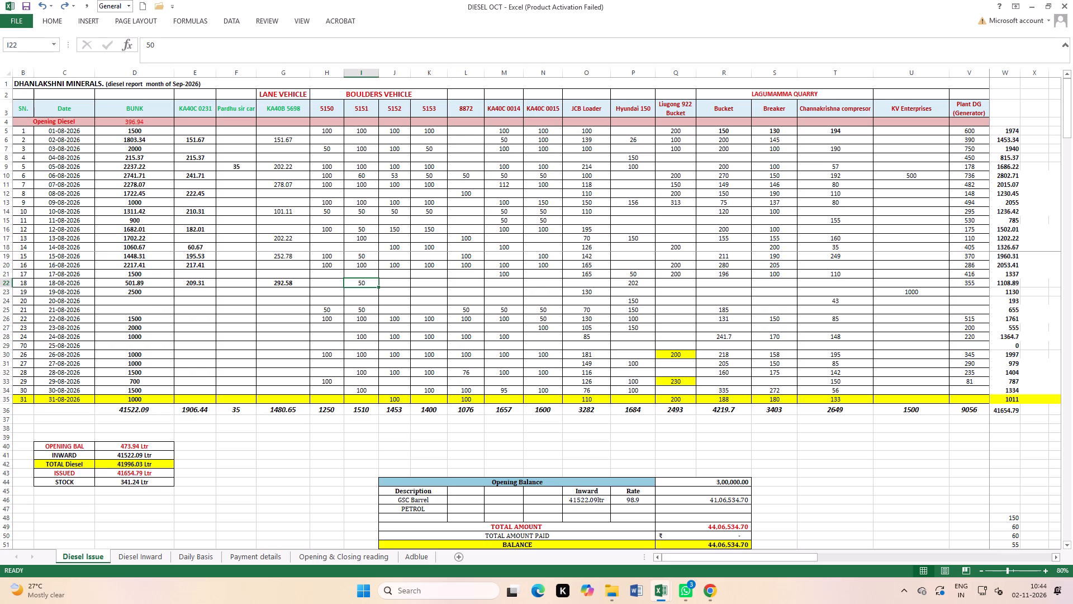
Save the DIESEL OCT workbook.
double_click(25, 4)
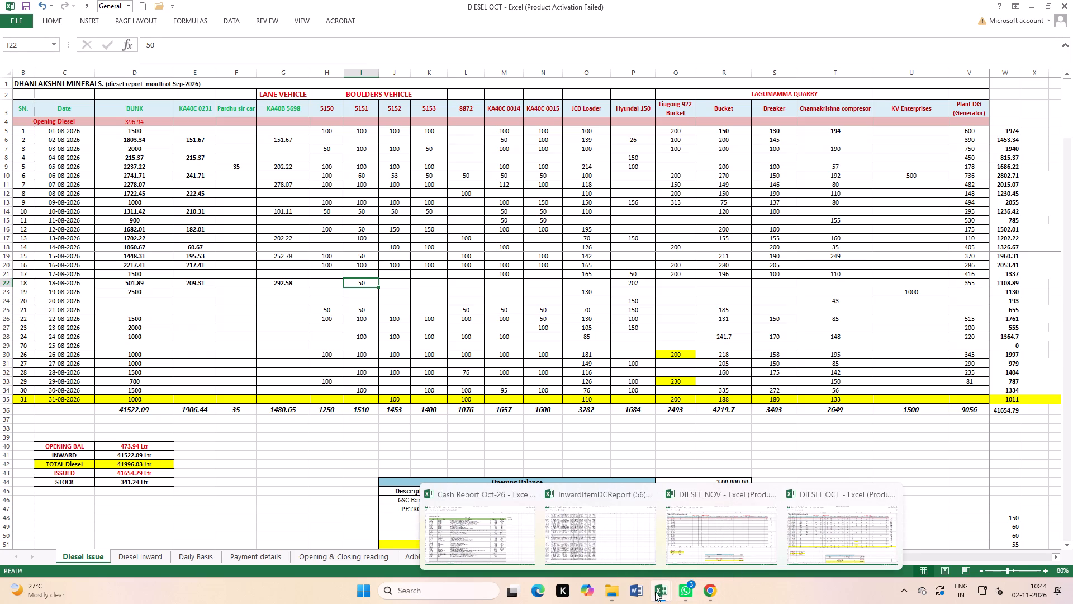
Open the DLM SALE REPORT workbook from the Minerals > DLM folder on USB Drive (D:).
click(613, 545)
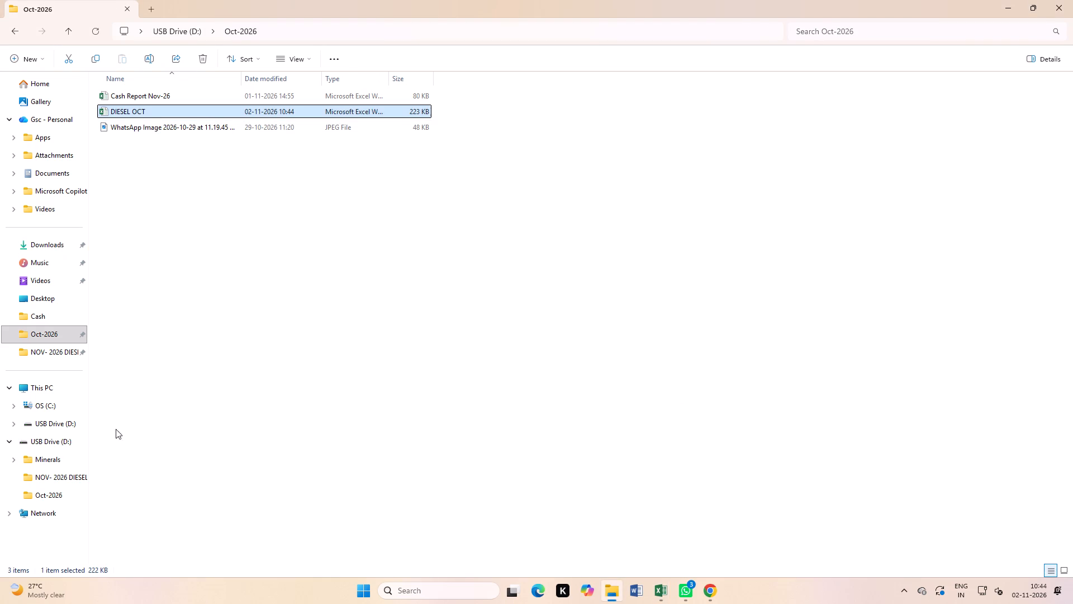
click(55, 455)
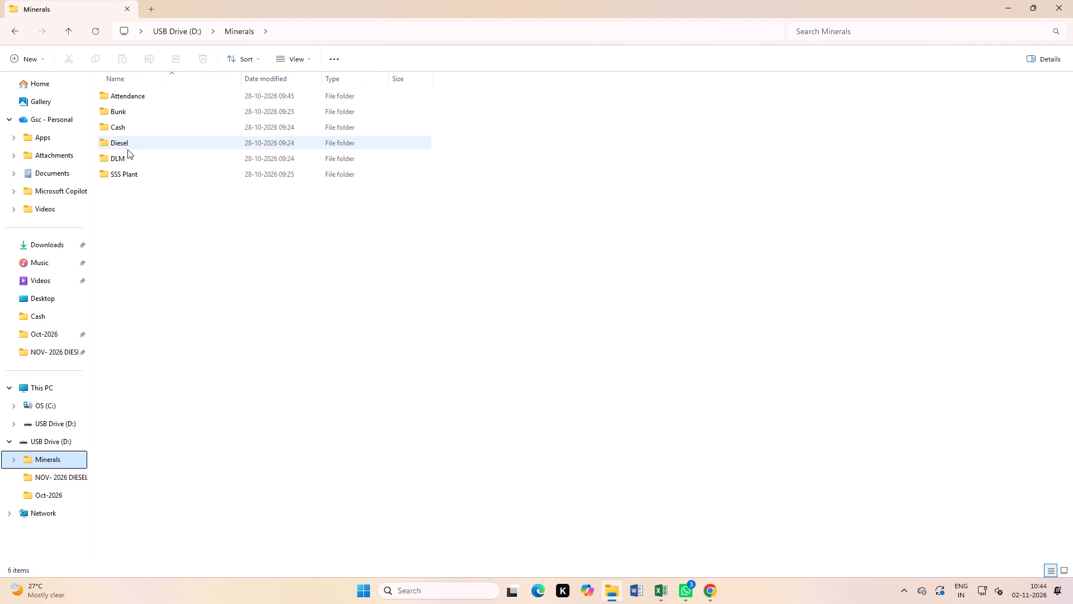
double_click(125, 156)
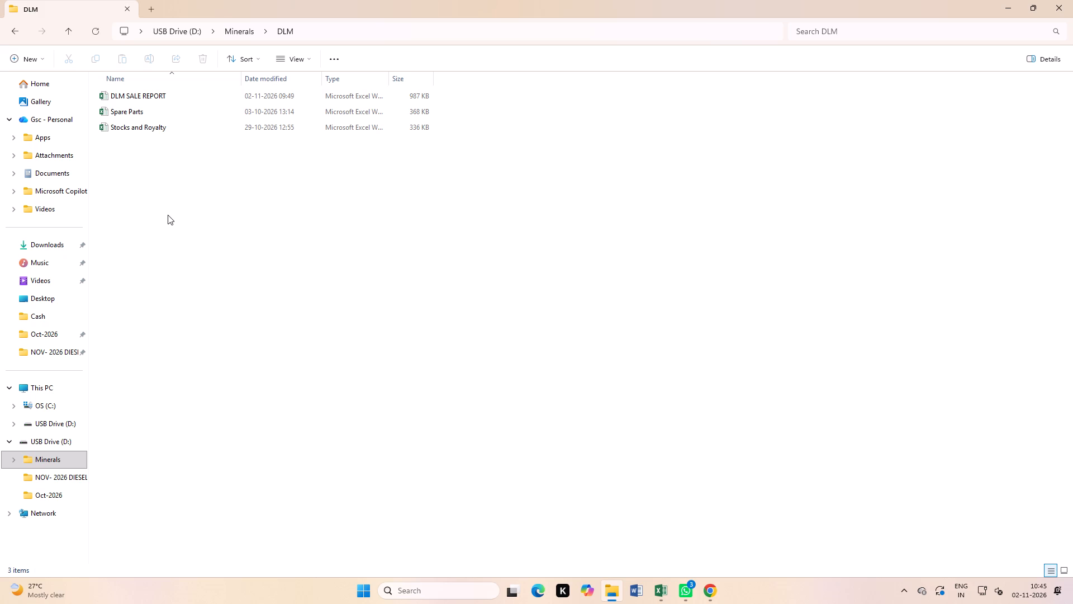
double_click(124, 96)
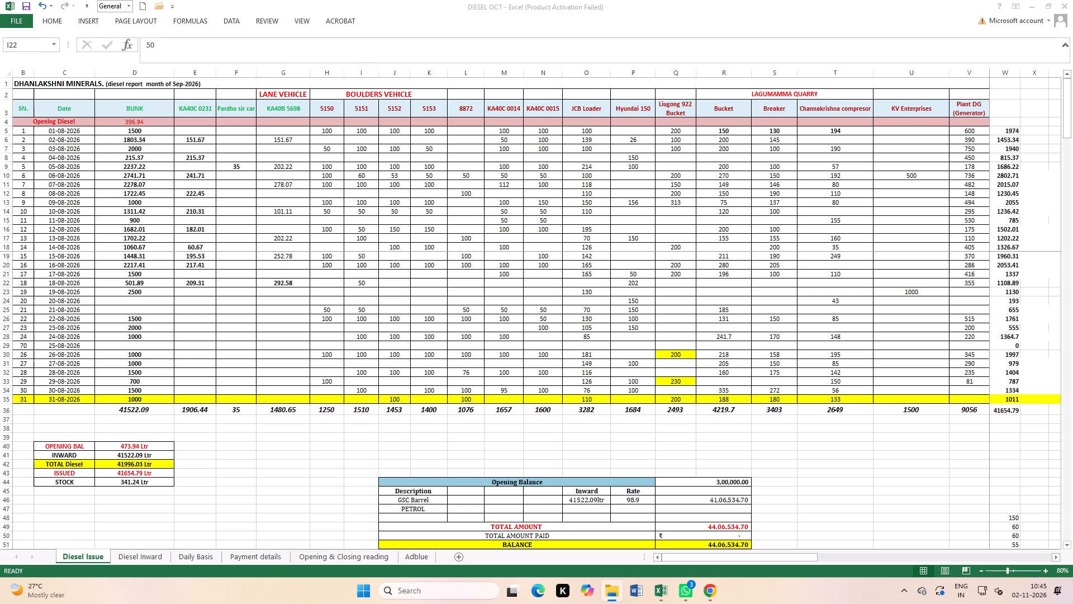
scroll(267, 337, up, 4)
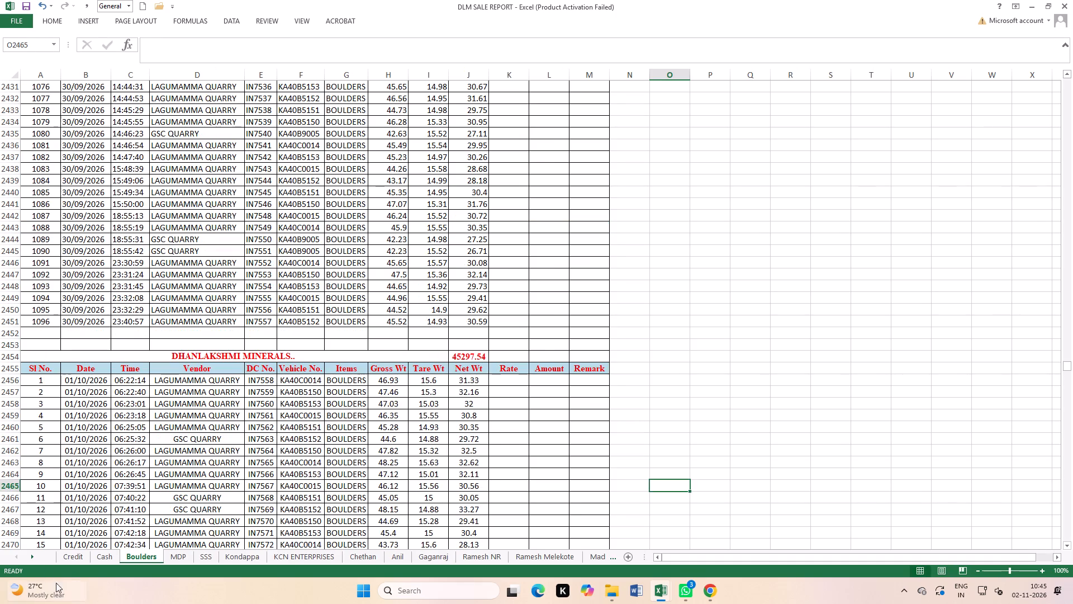
On the Credit sheet, add filters to the October section's header row, row 1966.
click(72, 554)
click(0, 295)
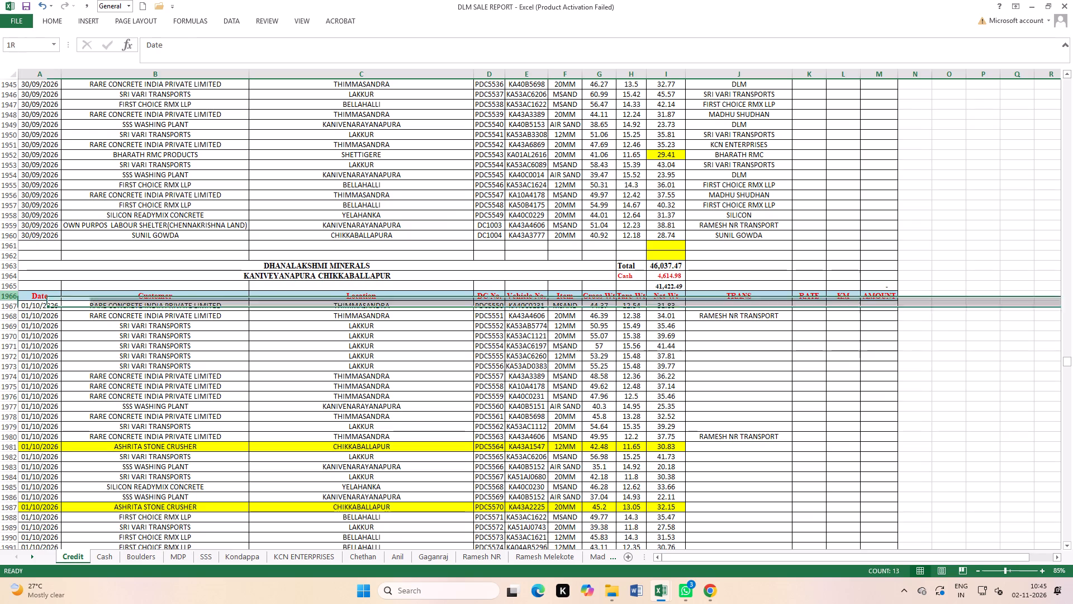
click(225, 13)
click(231, 25)
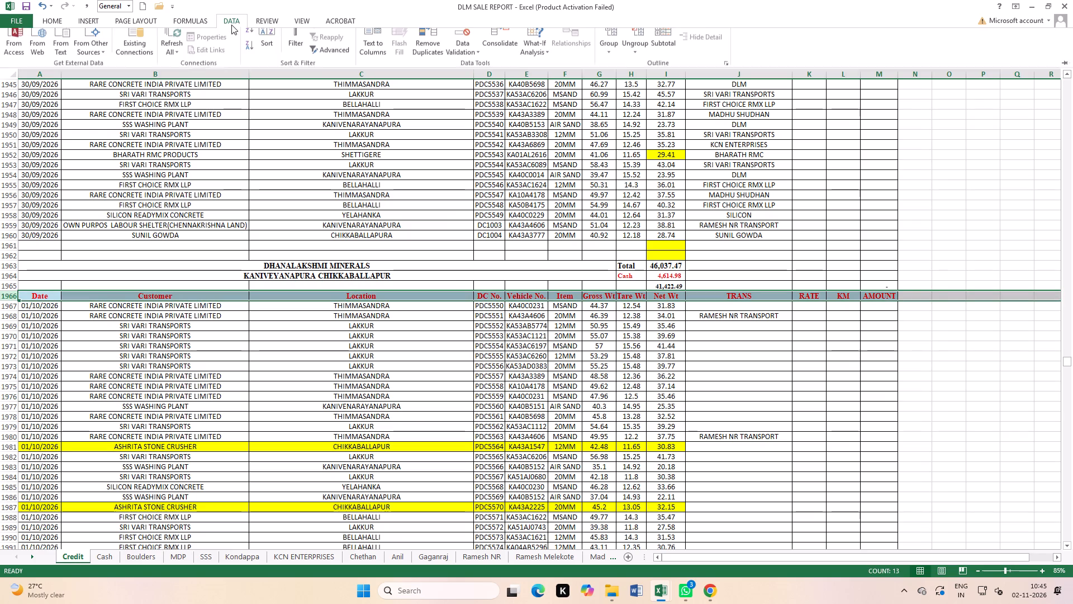
click(295, 45)
click(372, 427)
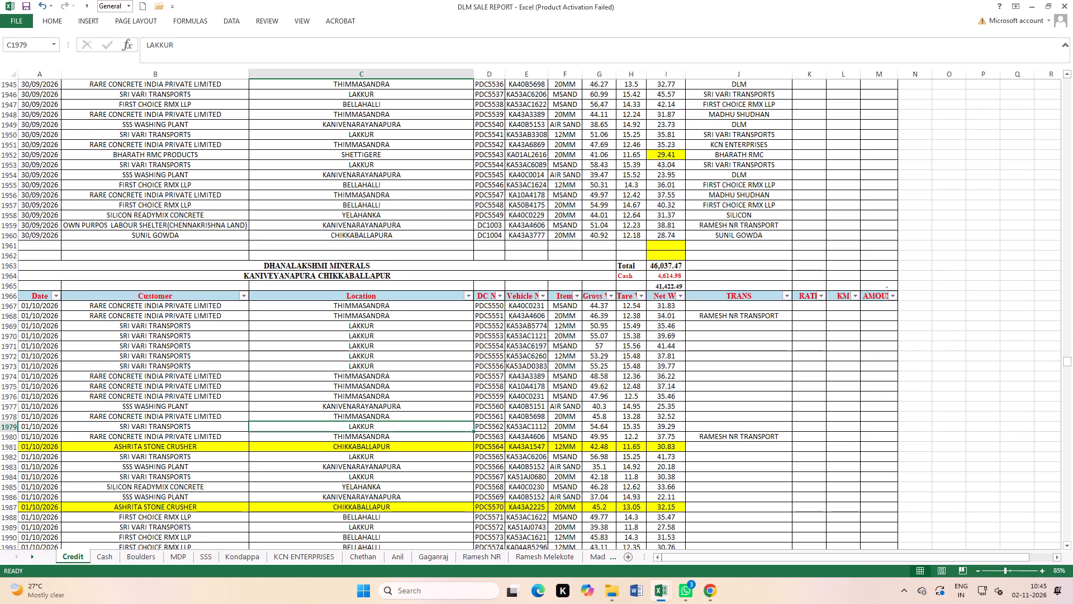
Filter the October credit sales by Vehicle No. to the vehicle ending in 7109.
click(543, 297)
click(472, 390)
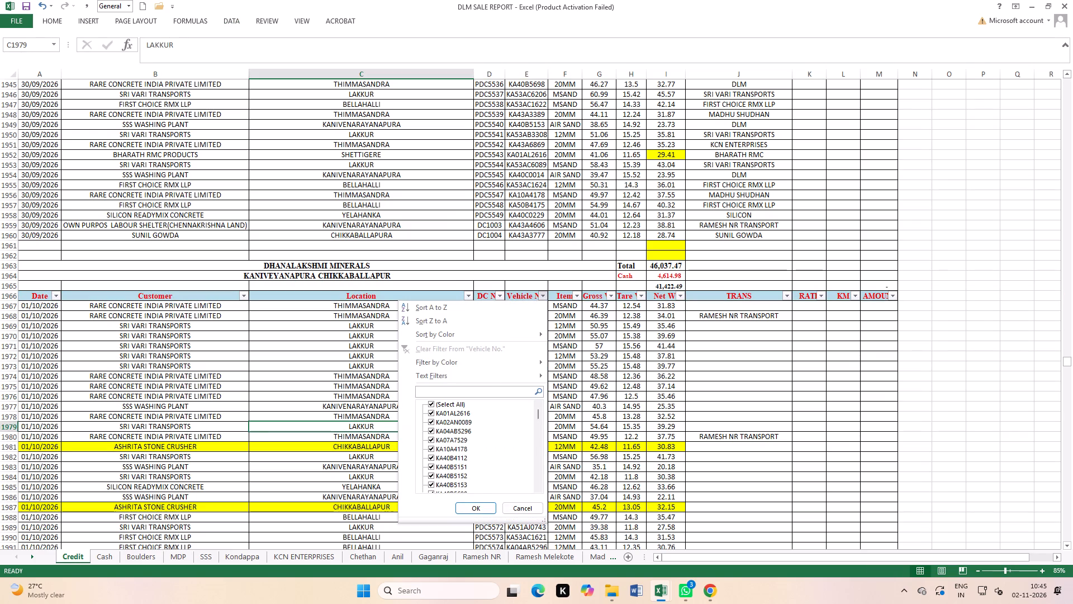
text(50)
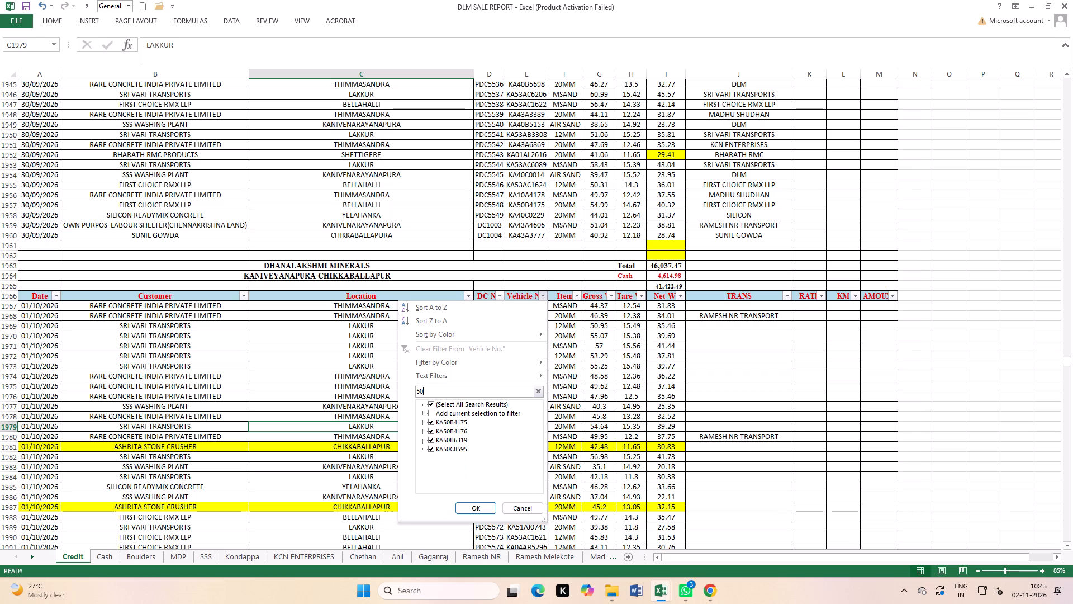
key(BackSpace)
key(1)
text(09)
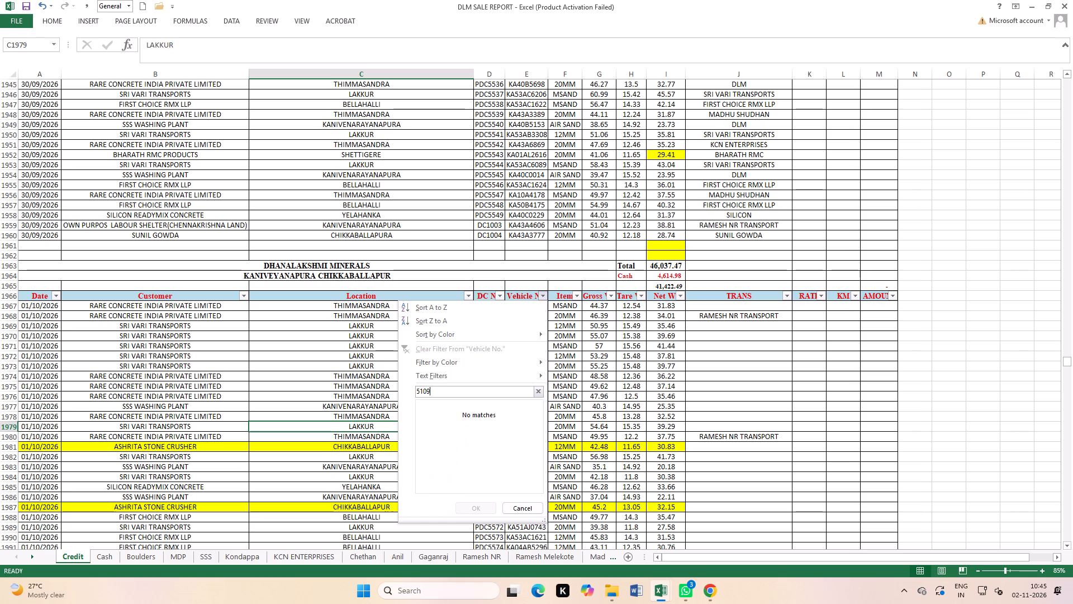
key(BackSpace)
key(BackSpace)
key(BackSpace)
key(BackSpace)
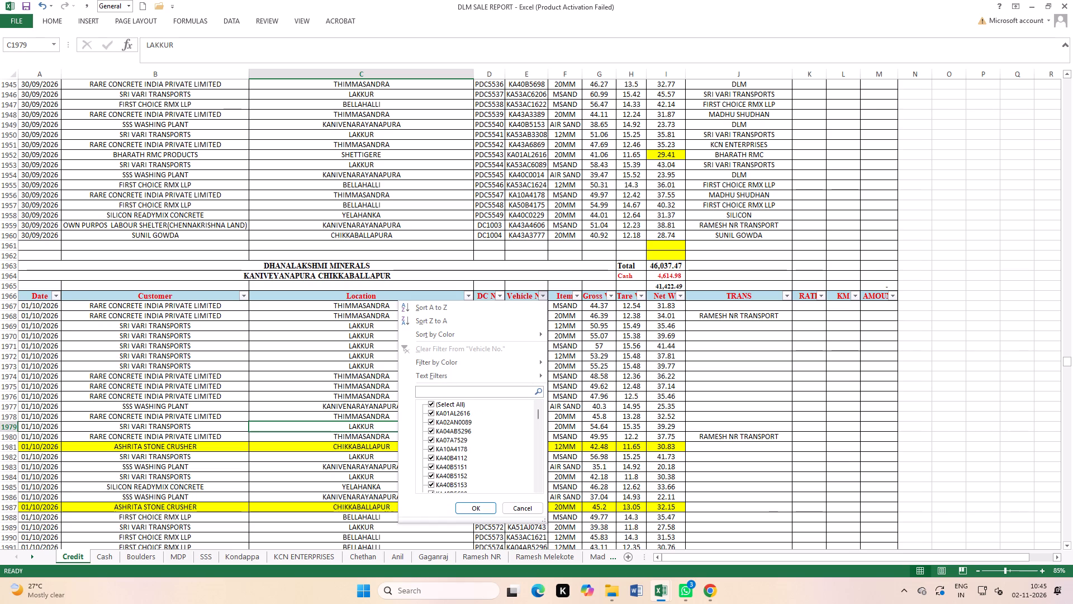
key(7)
text(109)
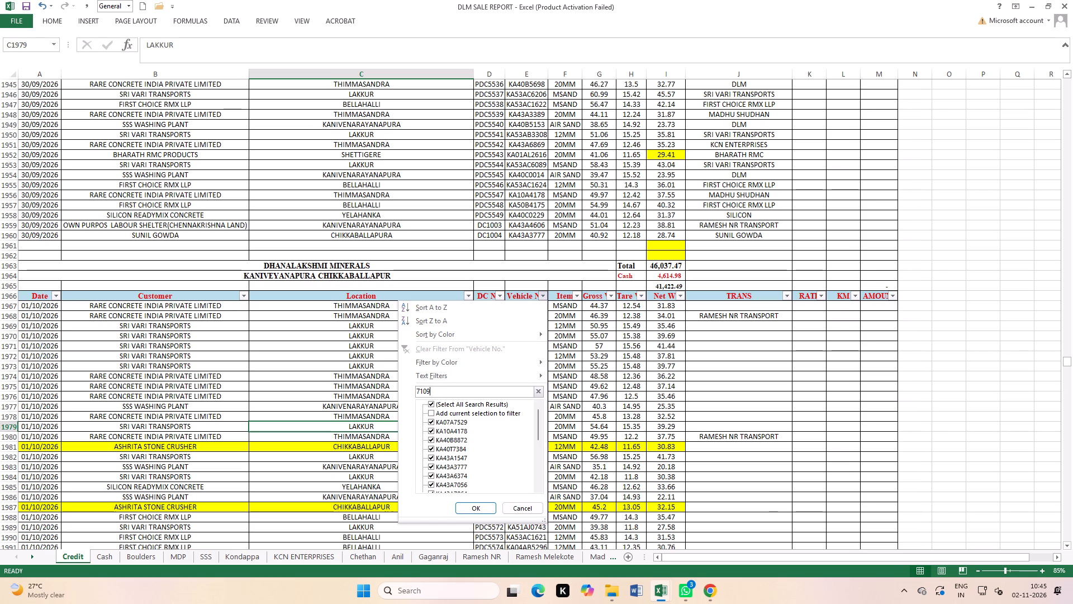
click(487, 511)
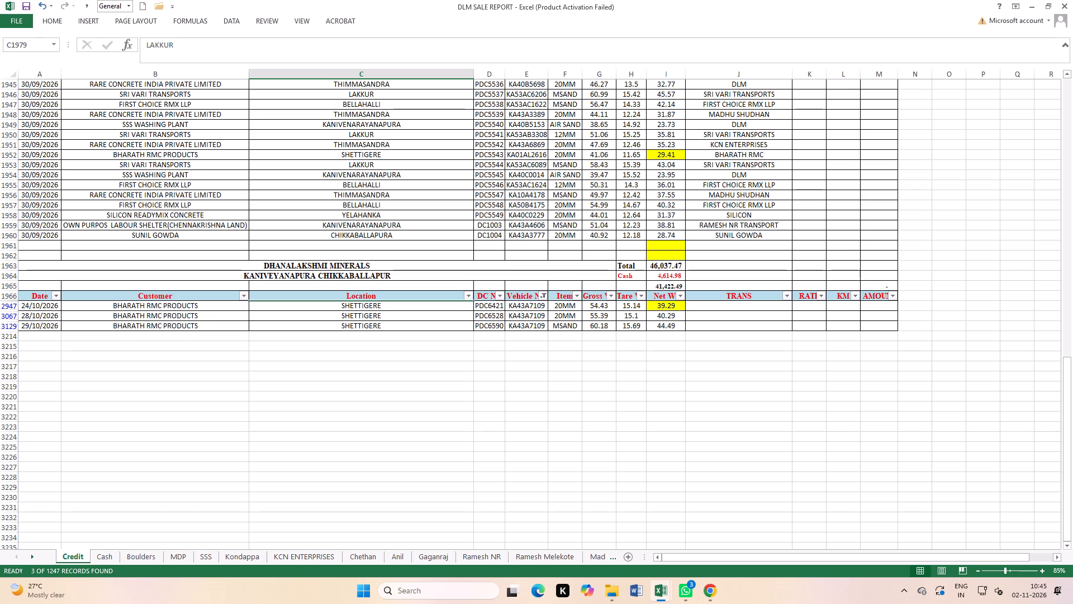
Change the Vehicle No. filter to show only the vehicle ending in 6319.
click(547, 300)
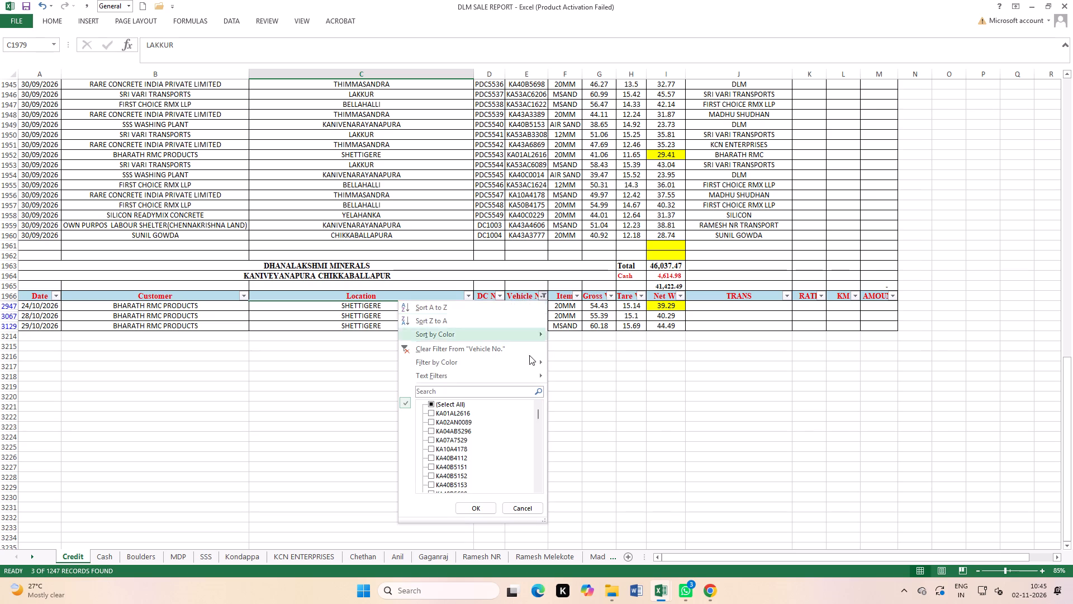
click(490, 388)
text(6319)
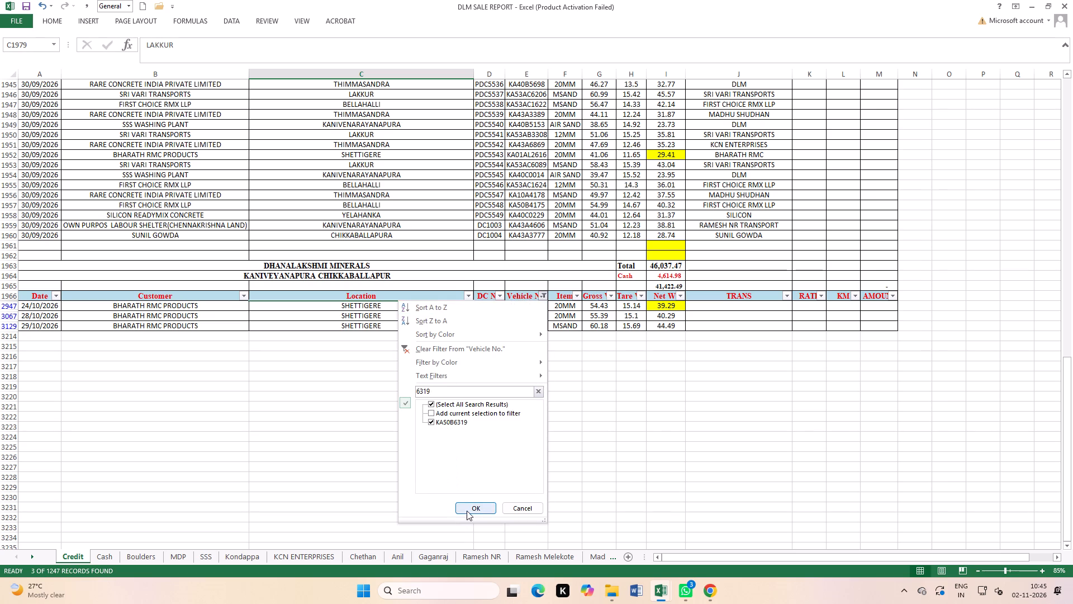
click(467, 511)
scroll(462, 422, up, 2)
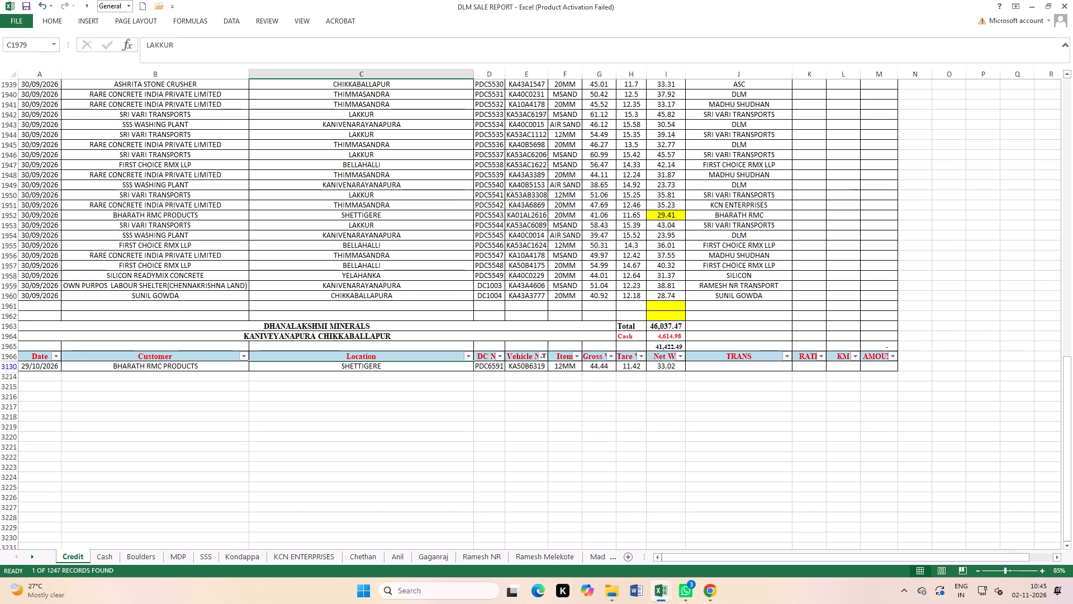
scroll(657, 498, down, 1)
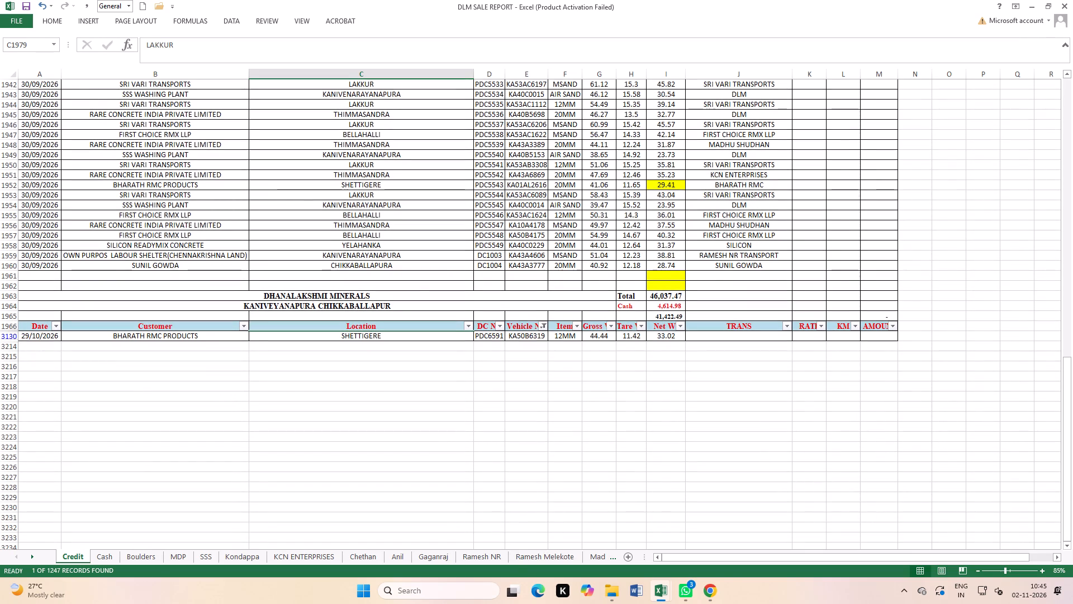
Reset the Vehicle No. filter to include all vehicles.
click(230, 18)
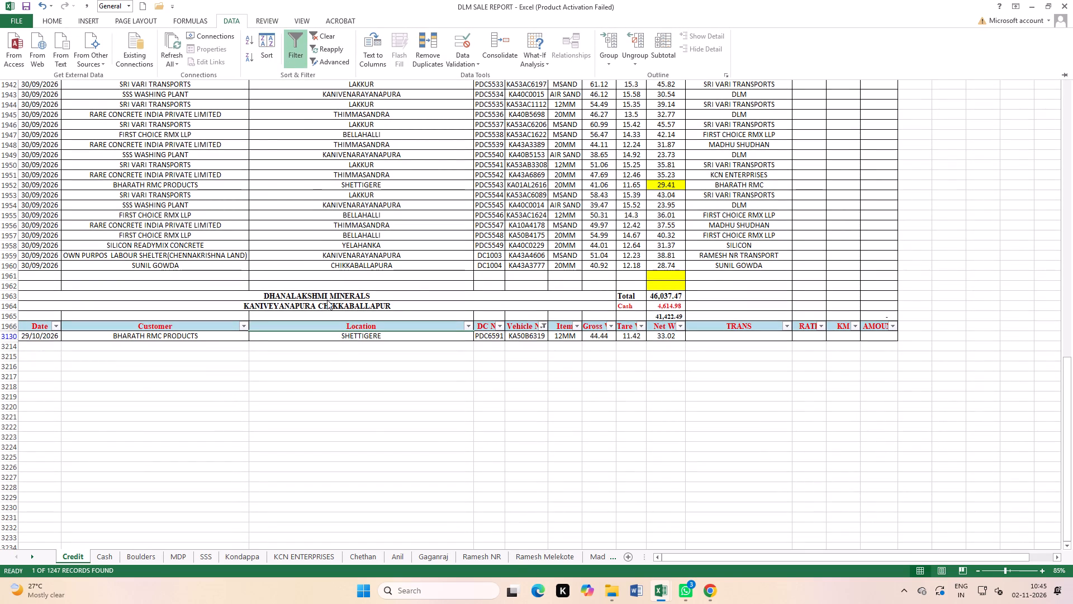
click(483, 449)
click(541, 325)
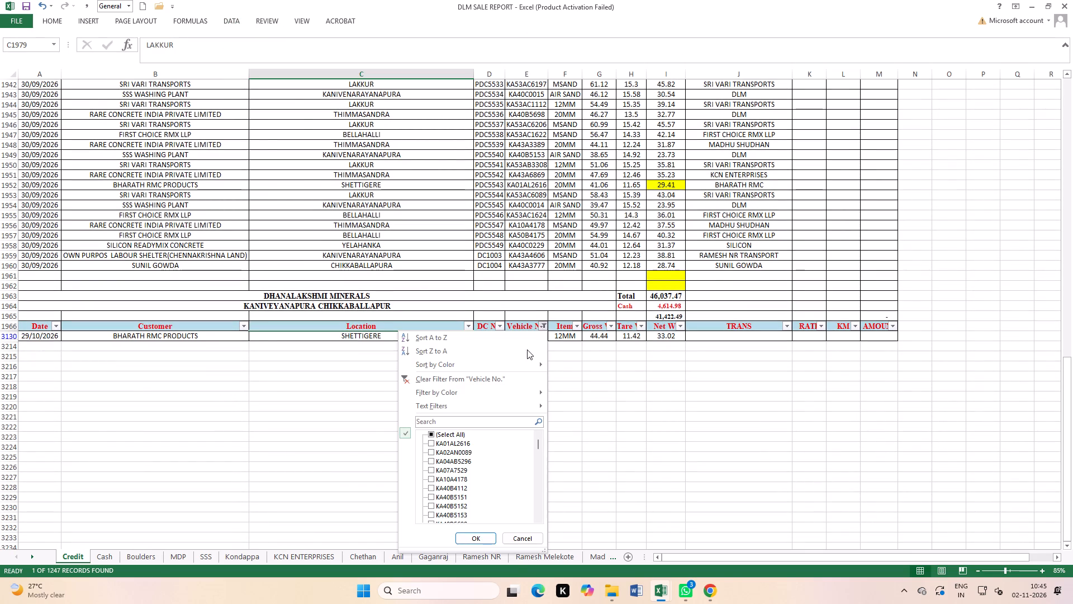
click(454, 431)
click(488, 535)
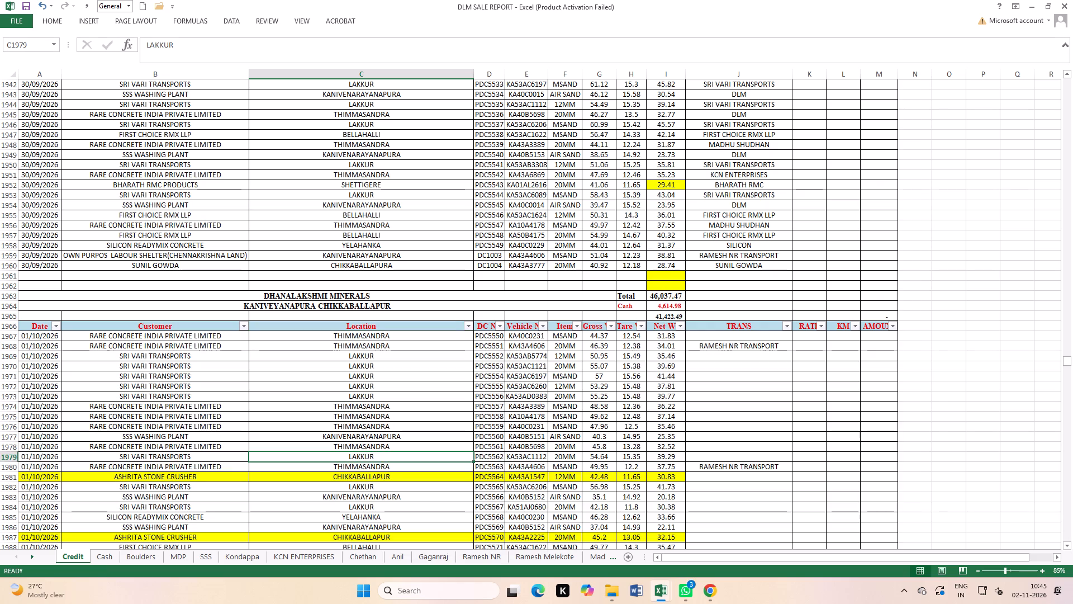
click(668, 436)
Filter the Customer column to A V S ENTERPRISES only and sum the net weights of its deliveries.
click(242, 327)
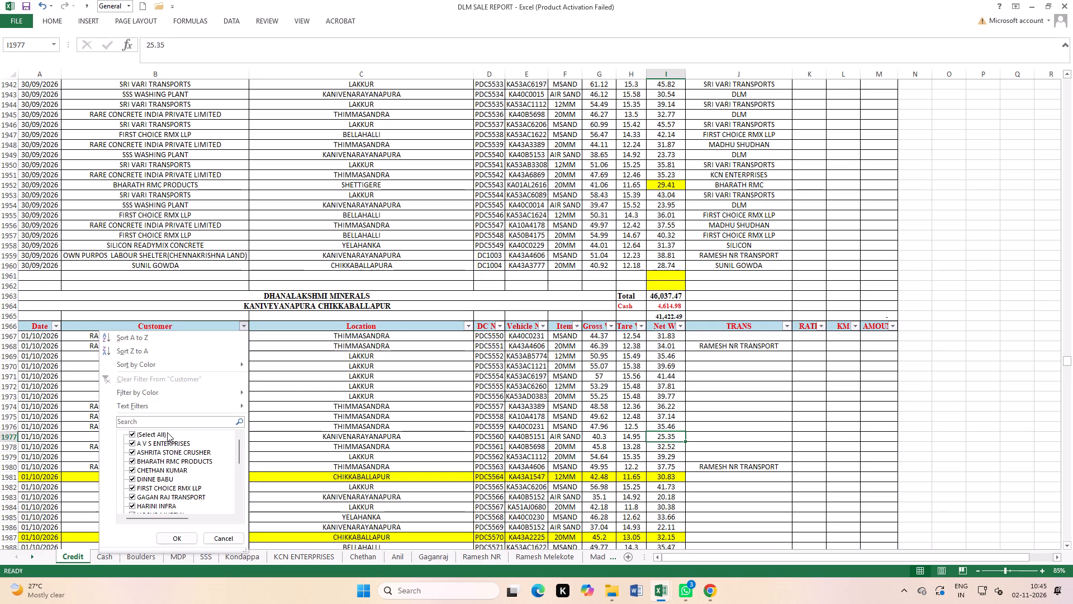
click(167, 432)
click(162, 441)
click(187, 536)
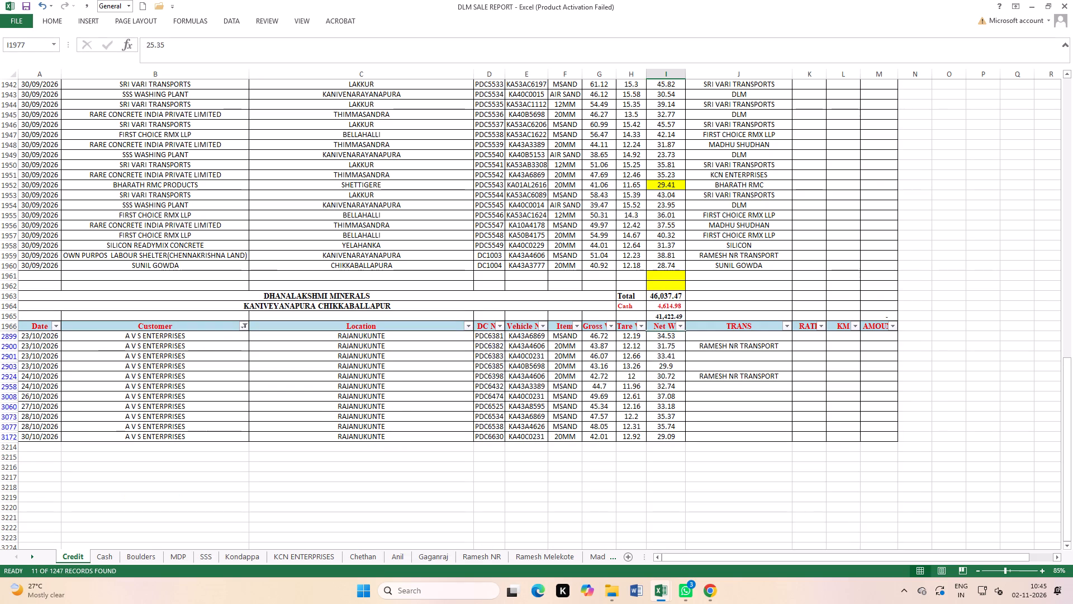
click(768, 473)
drag(668, 339, 667, 438)
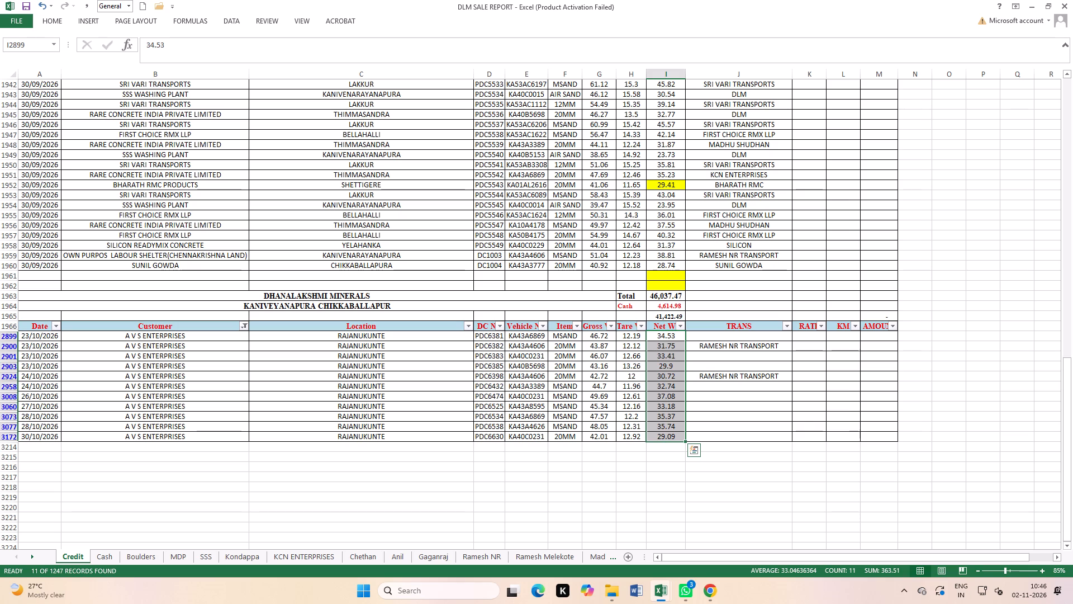
Change the Customer filter to ASHRITA STONE CRUSHER only and sum the net weights of its October deliveries.
click(241, 323)
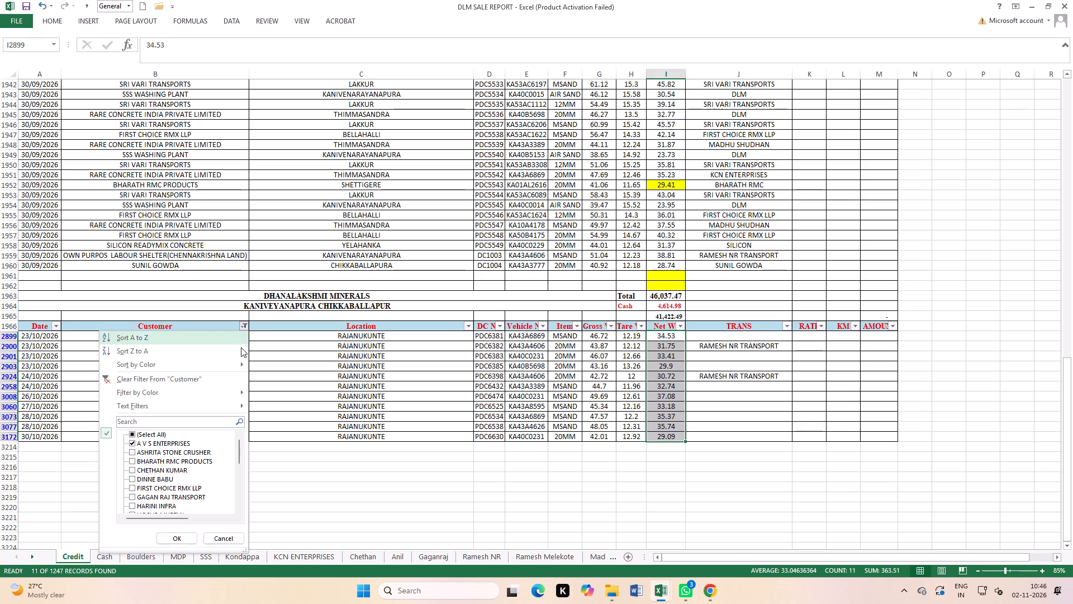
click(159, 436)
click(160, 438)
click(160, 441)
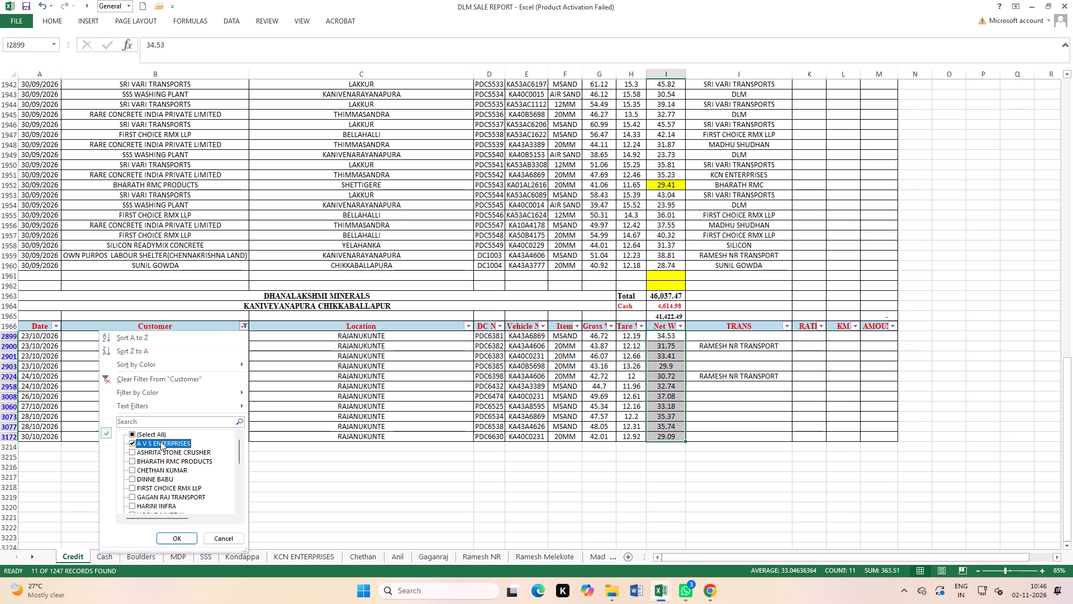
click(161, 443)
click(162, 445)
click(162, 450)
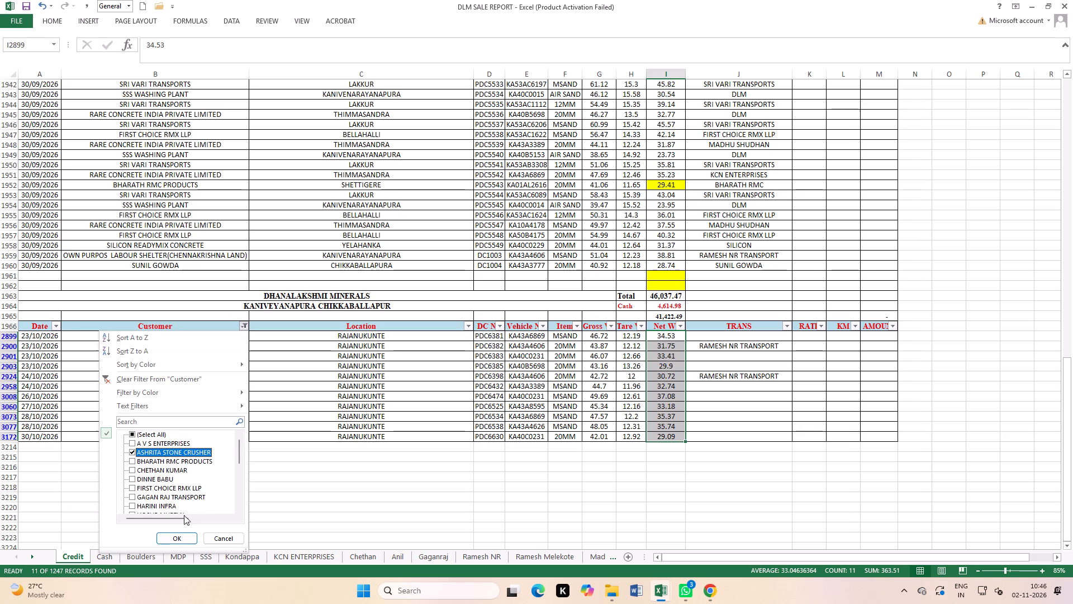
click(178, 541)
click(699, 493)
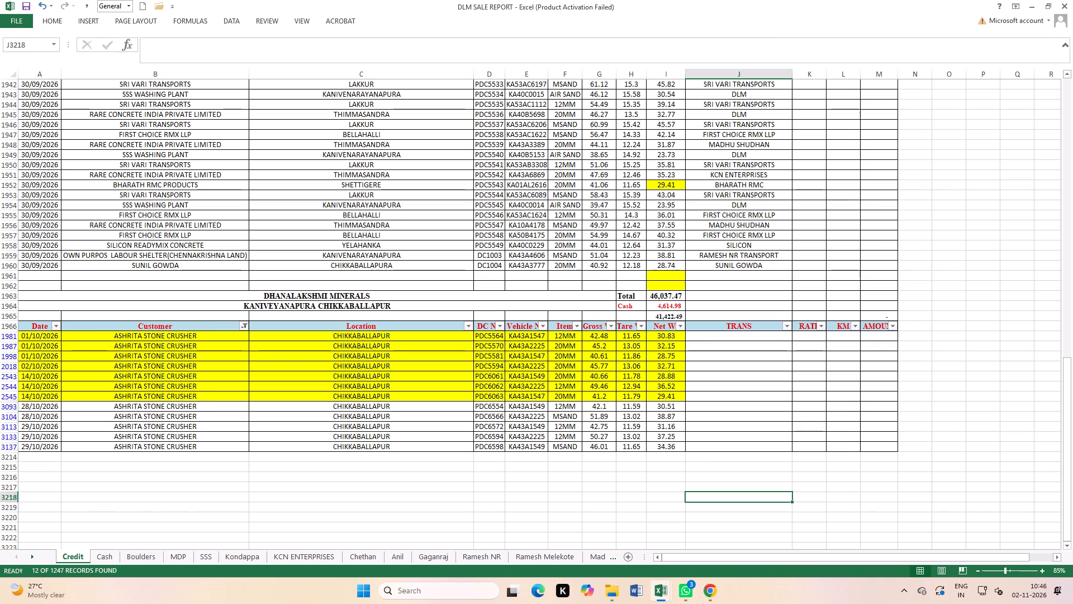
drag(668, 339, 664, 447)
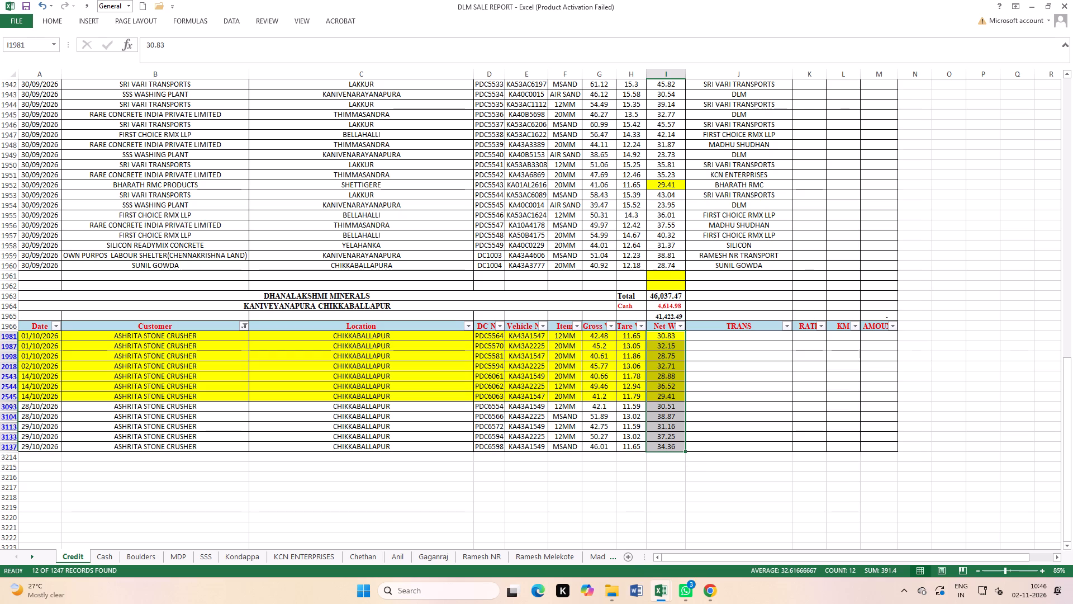
Switch the Customer filter to BHARATH RMC PRODUCTS only and sum the net weights of its October deliveries.
click(244, 326)
click(173, 452)
click(175, 465)
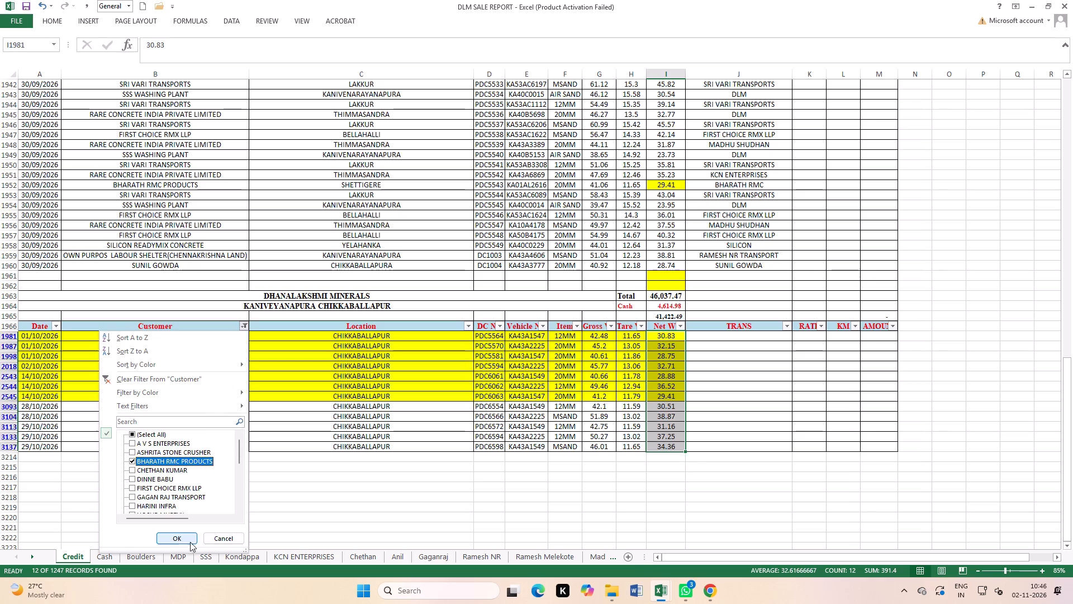
click(188, 540)
click(709, 501)
drag(664, 335, 672, 535)
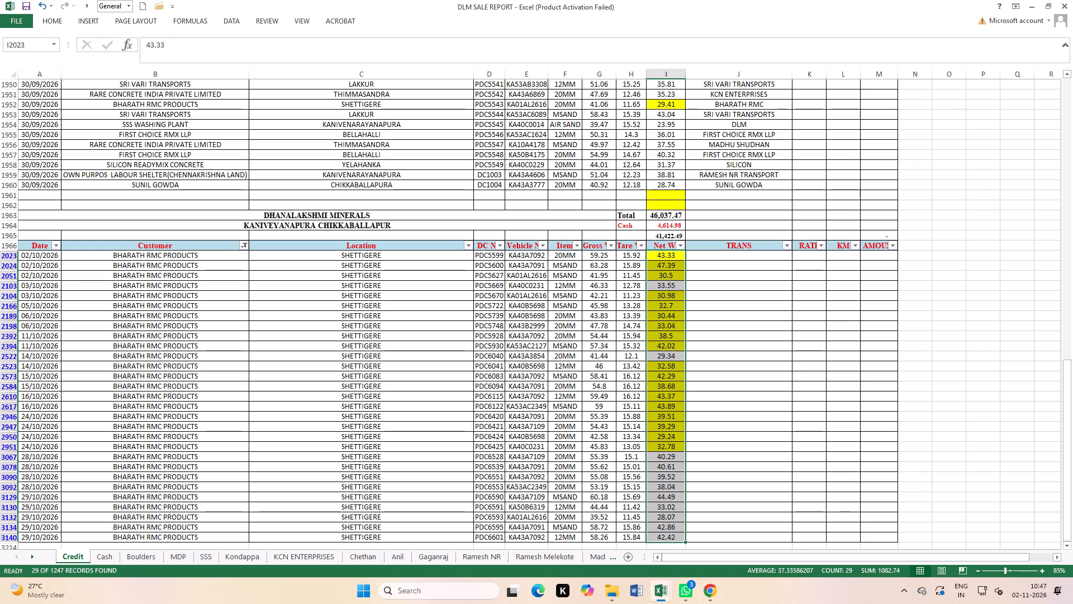
Filter the Customer column to only the Doddaballapur customer listed after BHARATH RMC PRODUCTS and sum that customer's net weights.
click(245, 242)
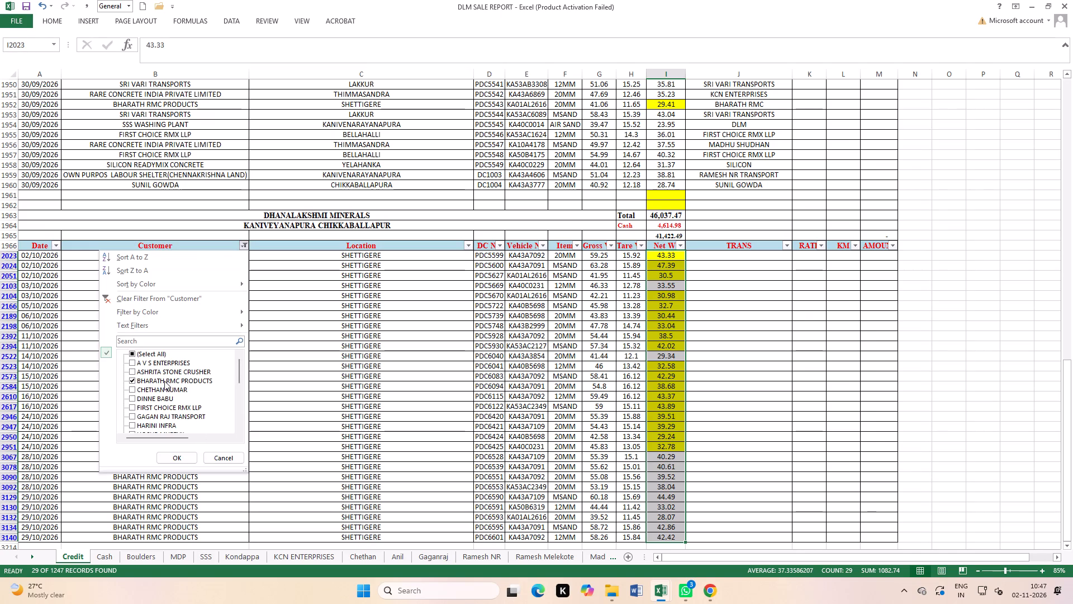
click(164, 381)
click(164, 385)
click(189, 461)
click(734, 440)
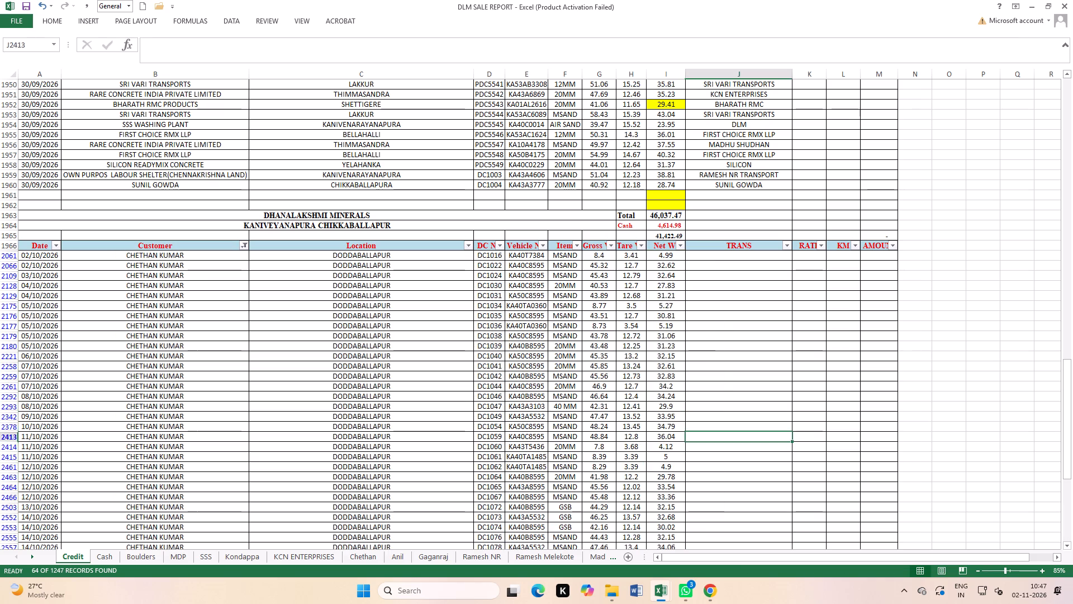
drag(656, 256, 667, 603)
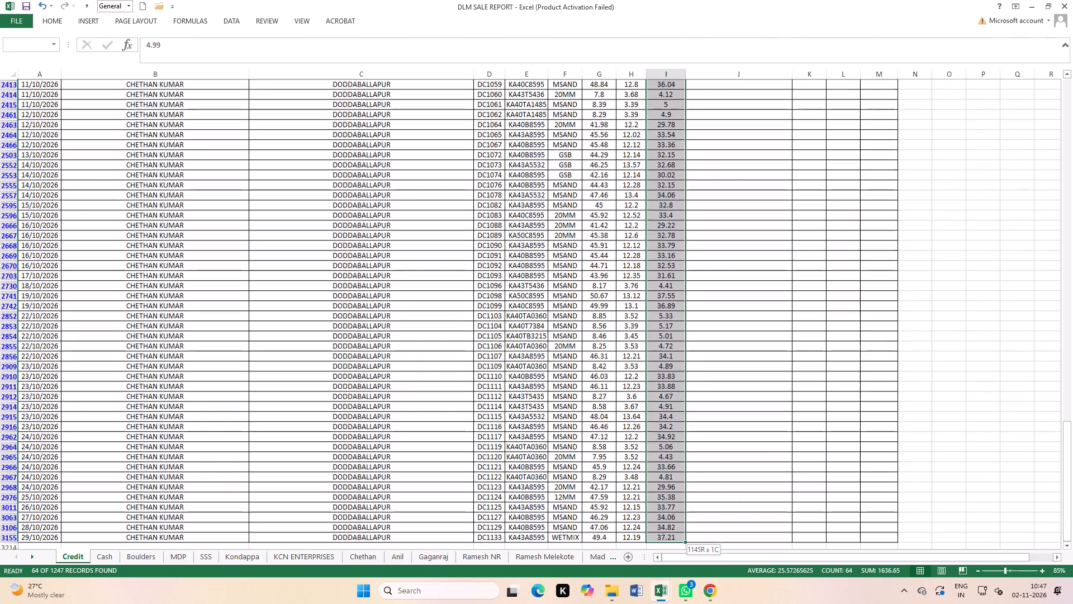
drag(667, 603, 678, 538)
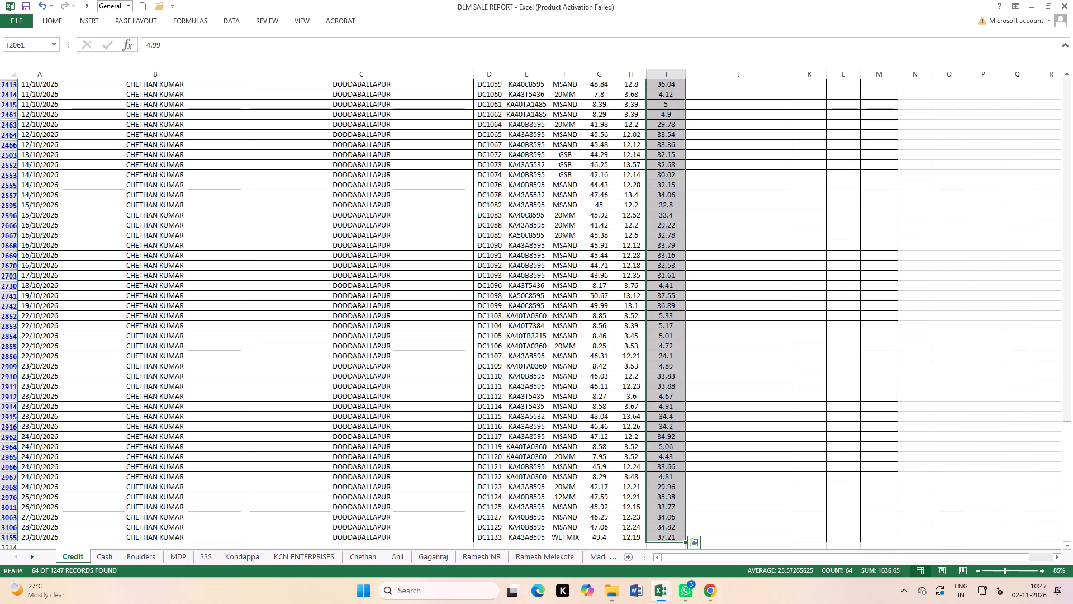
Filter the Customer column to only the customer listed just before FIRST CHOICE RMX LLP and sum that customer's net weights.
scroll(645, 431, up, 5)
scroll(550, 421, up, 12)
middle_click(550, 420)
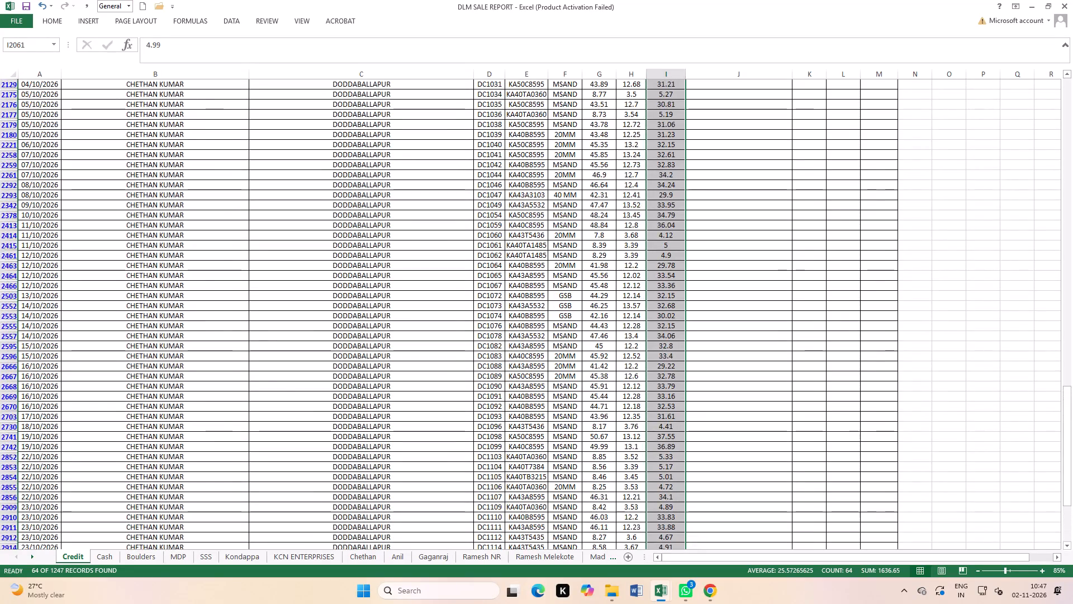
scroll(550, 420, up, 9)
click(243, 328)
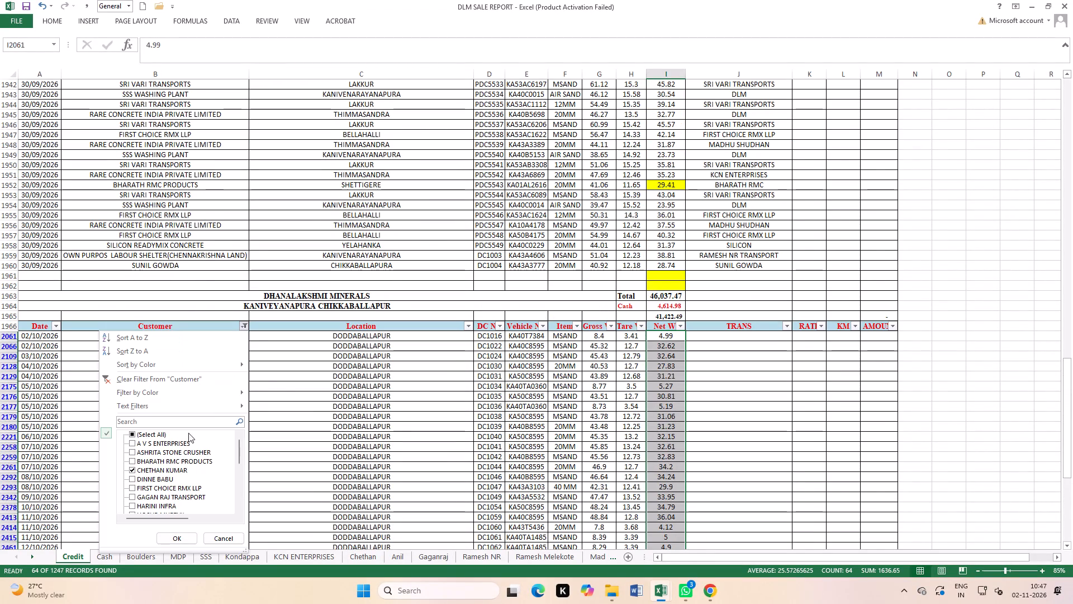
click(148, 470)
click(151, 479)
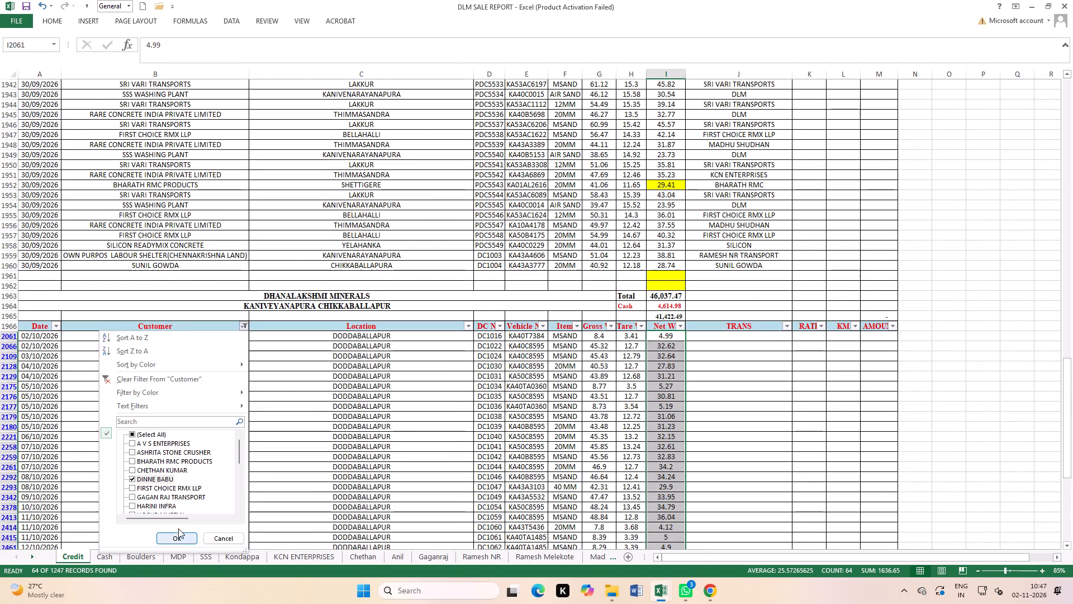
click(178, 537)
click(419, 414)
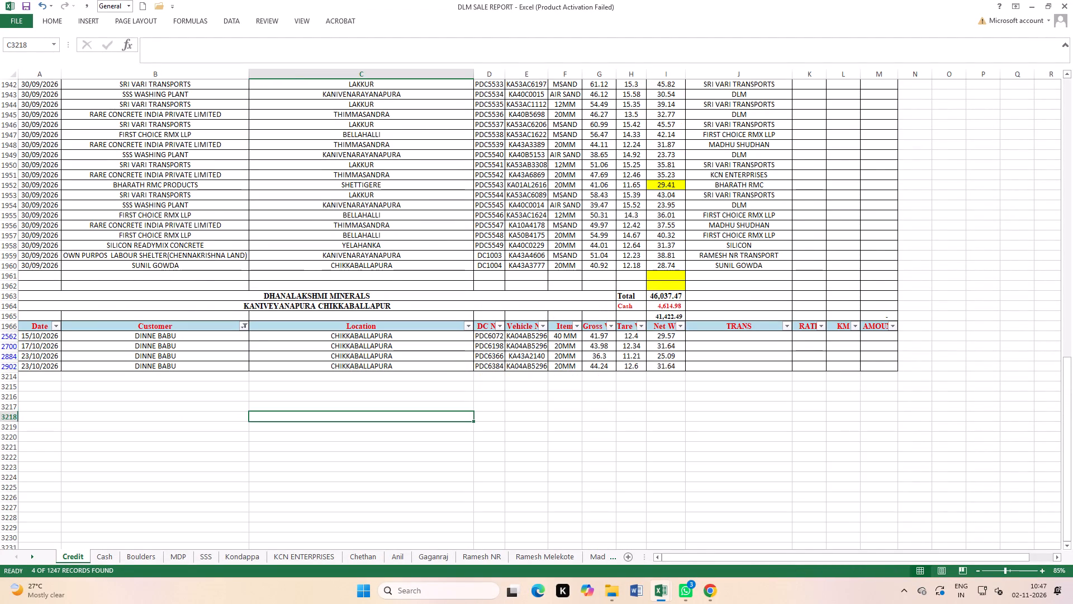
drag(662, 338, 662, 364)
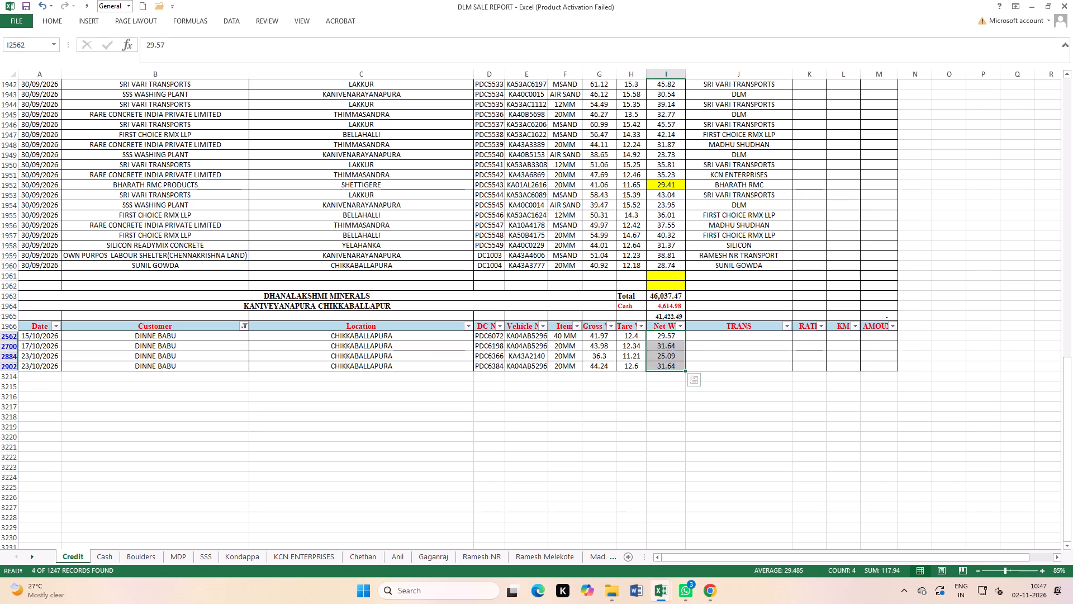
Change the Customer filter to FIRST CHOICE RMX LLP only and sum the net weights of all its October deliveries.
click(306, 429)
click(244, 328)
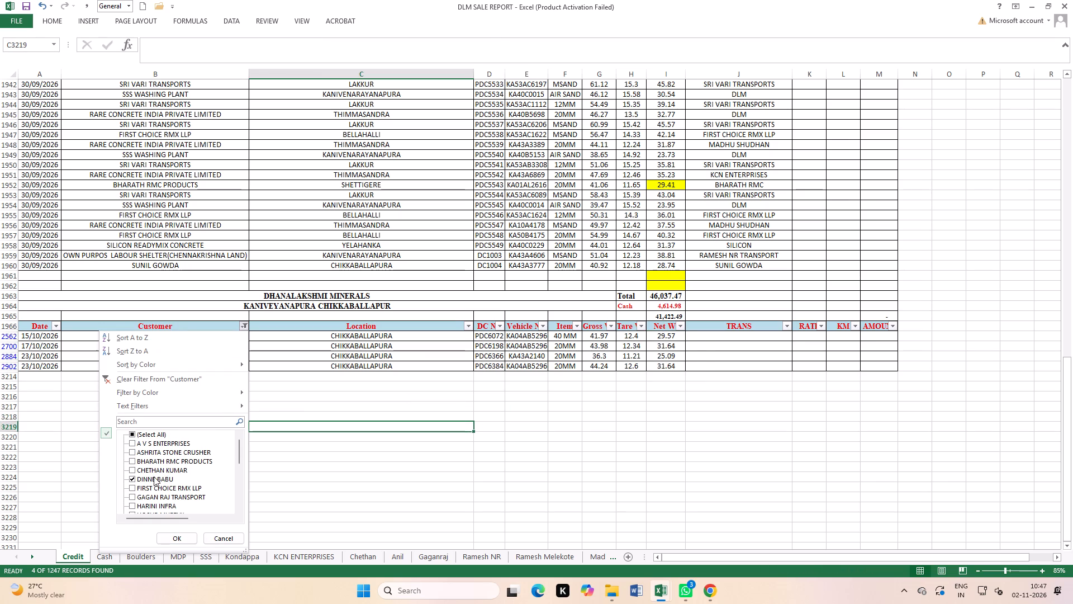
click(153, 482)
click(161, 489)
click(188, 539)
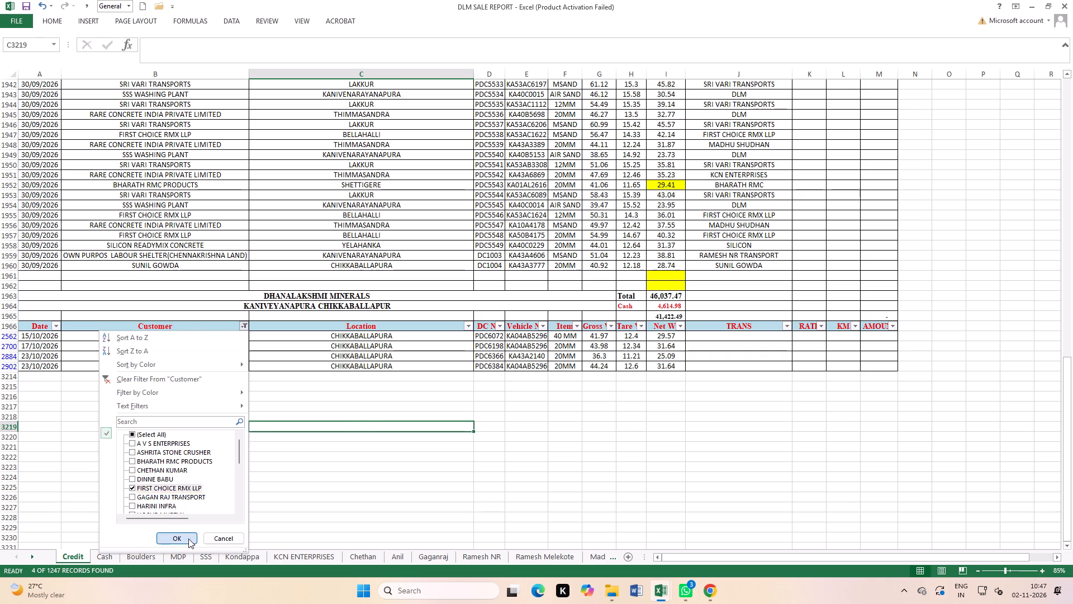
click(713, 476)
drag(663, 336, 661, 603)
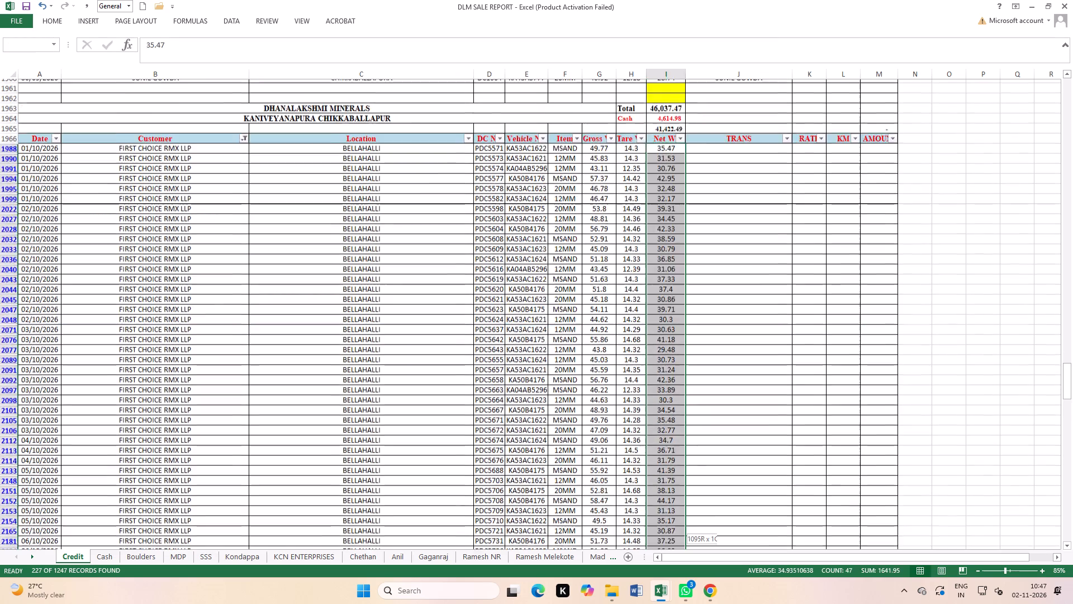
drag(661, 603, 670, 544)
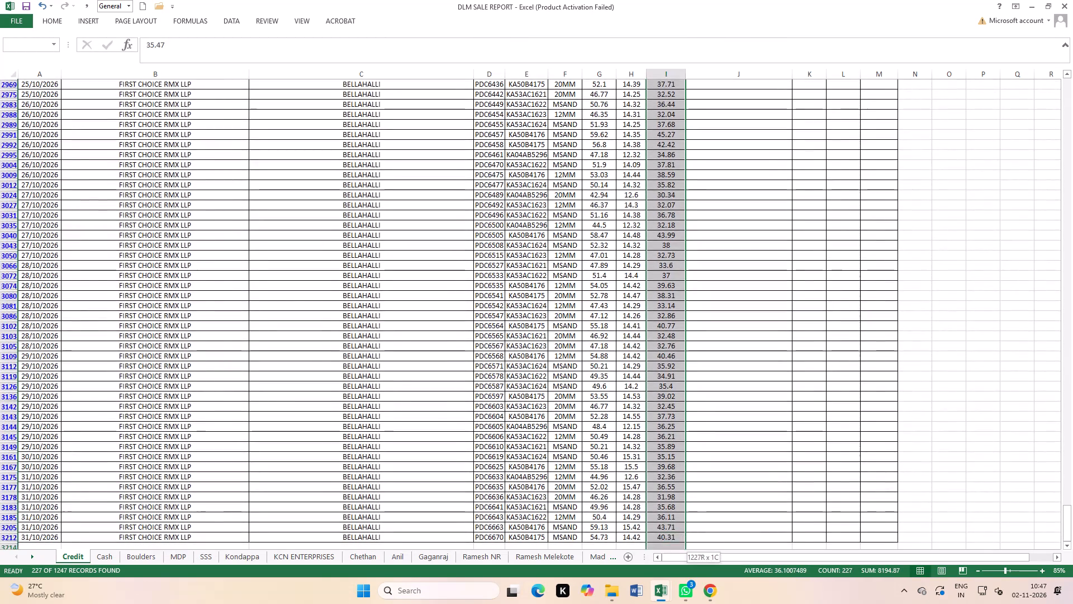
drag(670, 544, 671, 540)
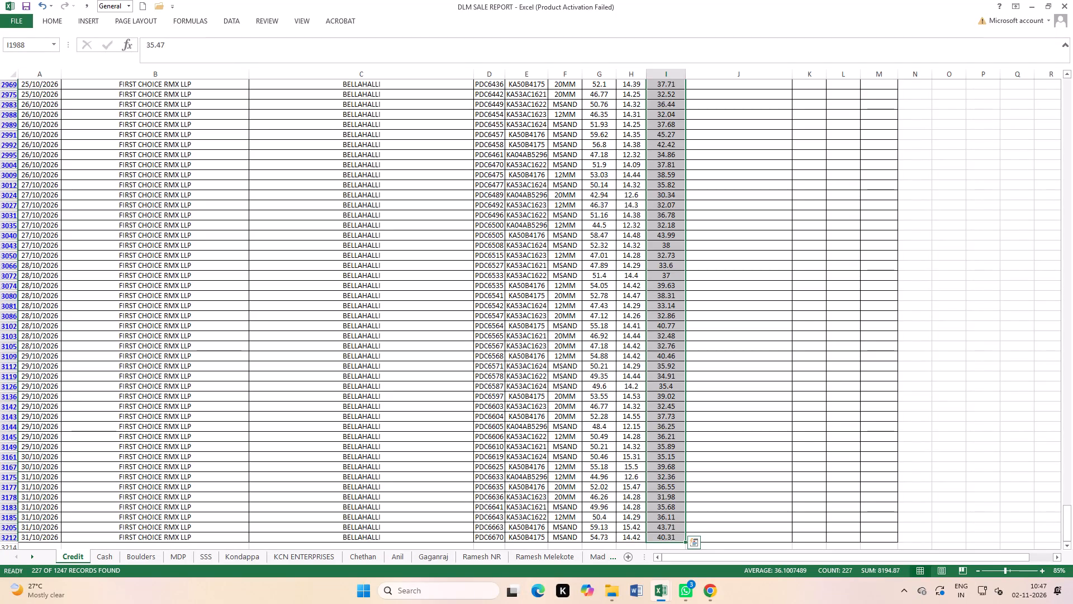
Change the Customer filter to GAGAN RAJ TRANSPORT only and sum the net weights of its deliveries.
scroll(750, 487, up, 17)
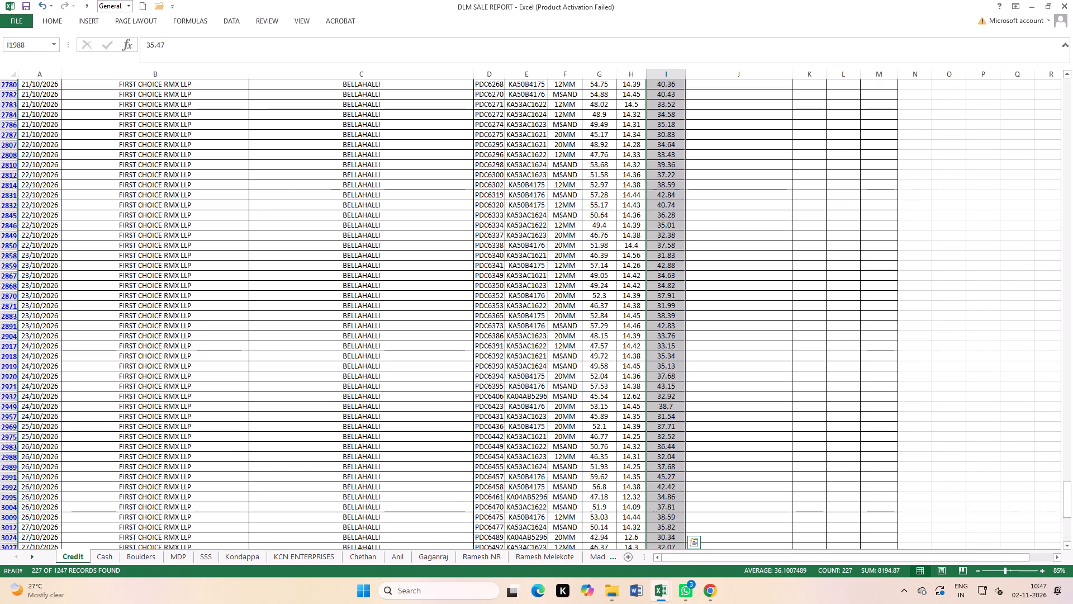
scroll(749, 488, up, 20)
scroll(749, 488, up, 20)
scroll(749, 488, up, 4)
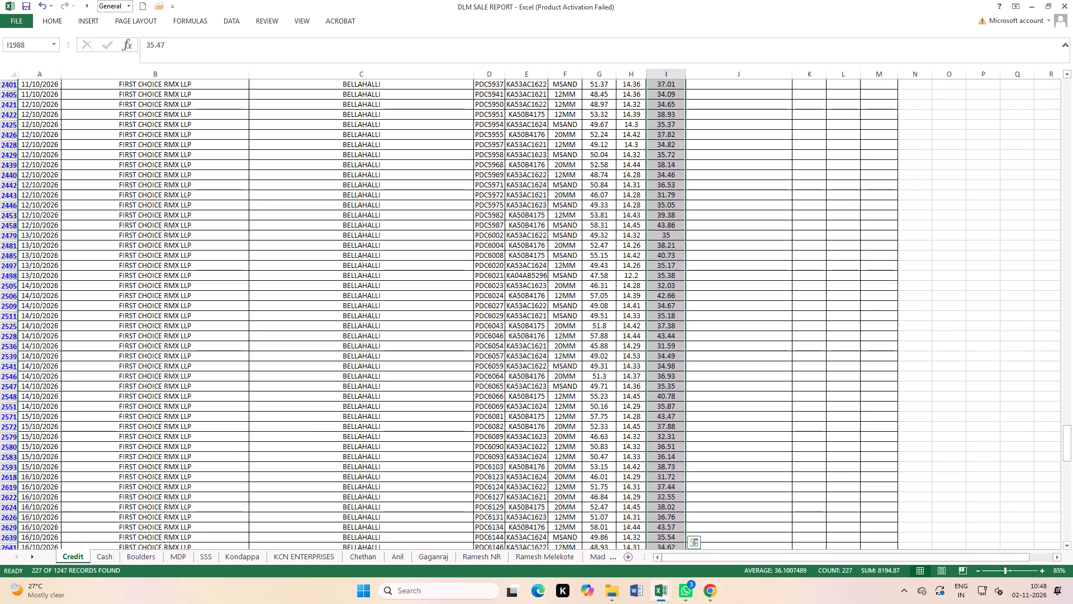
scroll(757, 494, up, 20)
scroll(757, 494, up, 20)
scroll(757, 494, up, 4)
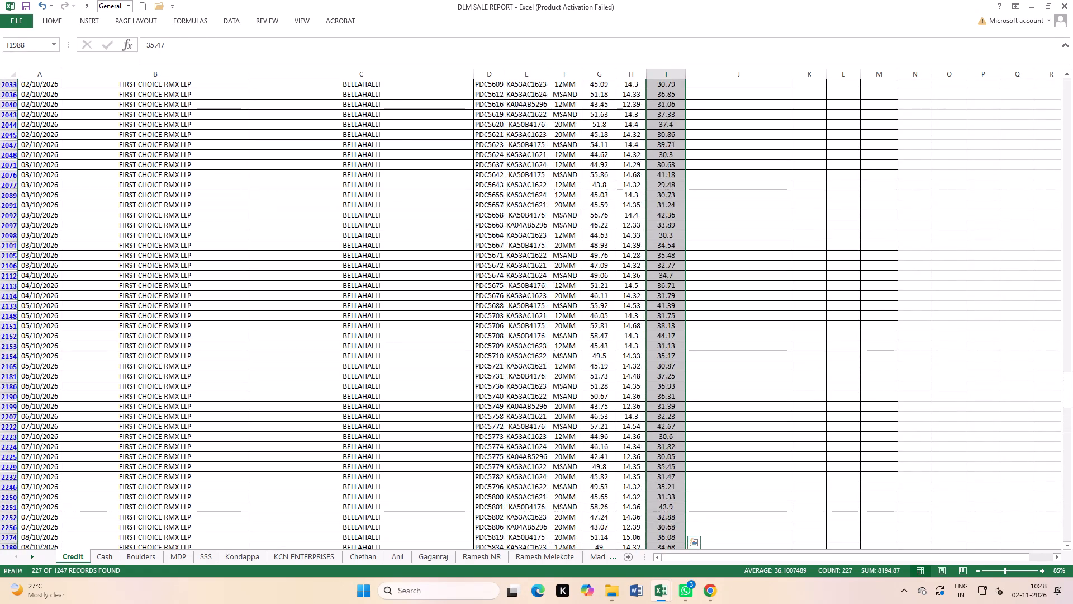
scroll(763, 497, up, 15)
scroll(638, 487, down, 4)
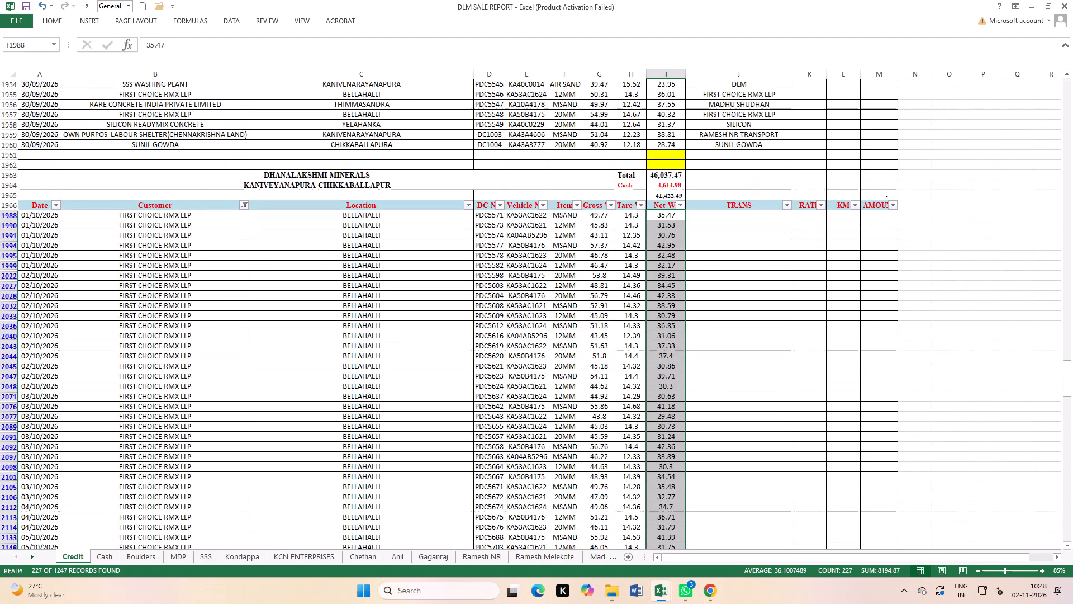
click(241, 205)
click(156, 366)
click(158, 374)
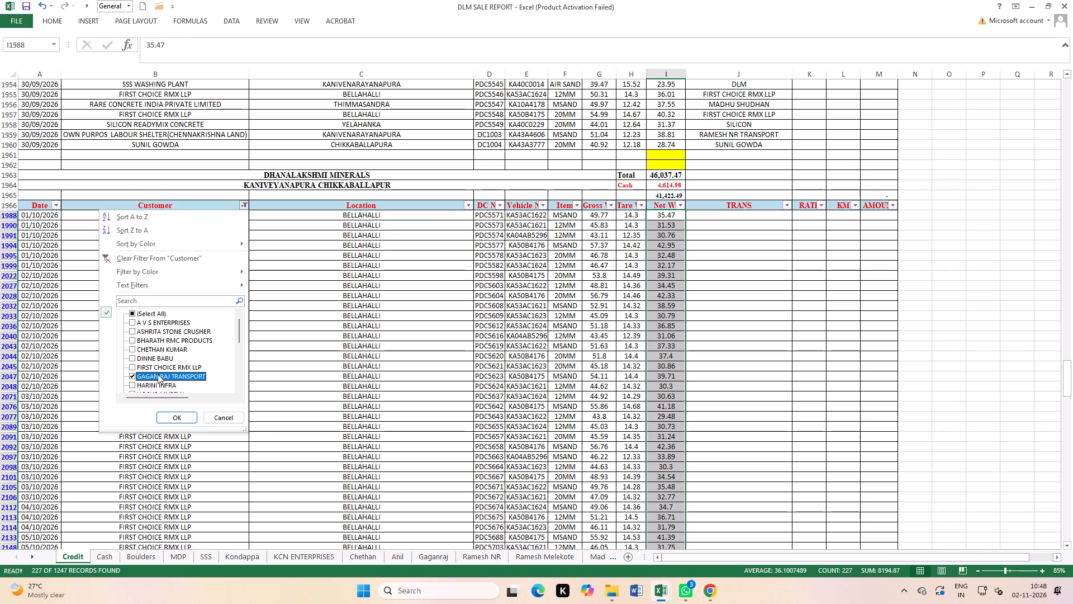
click(178, 420)
click(620, 392)
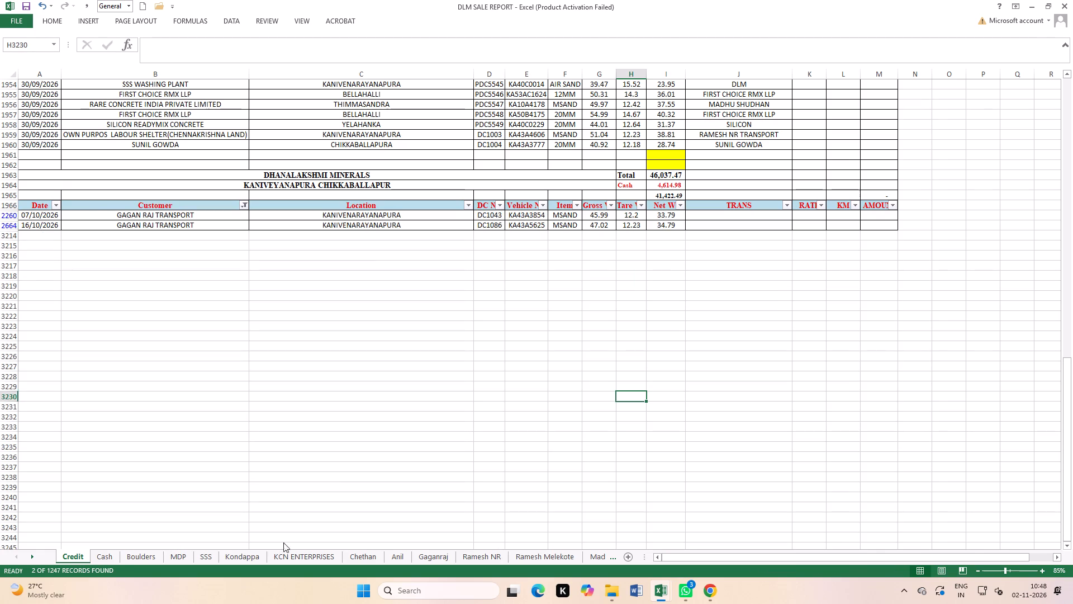
drag(671, 220, 672, 231)
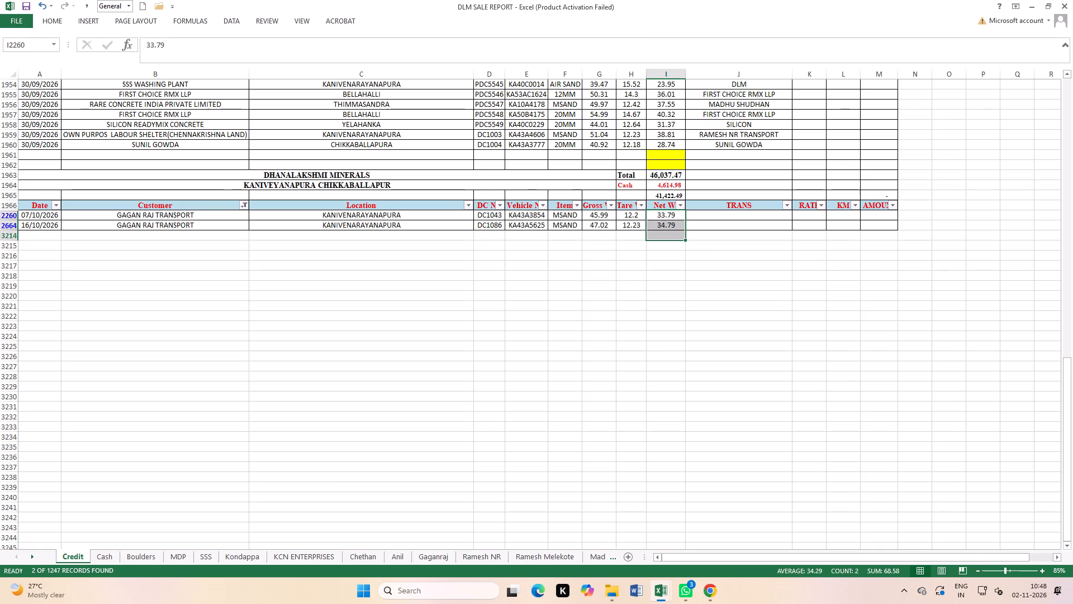
Switch the Customer filter to HARINI INFRA only and check the sum of its net weights.
click(247, 207)
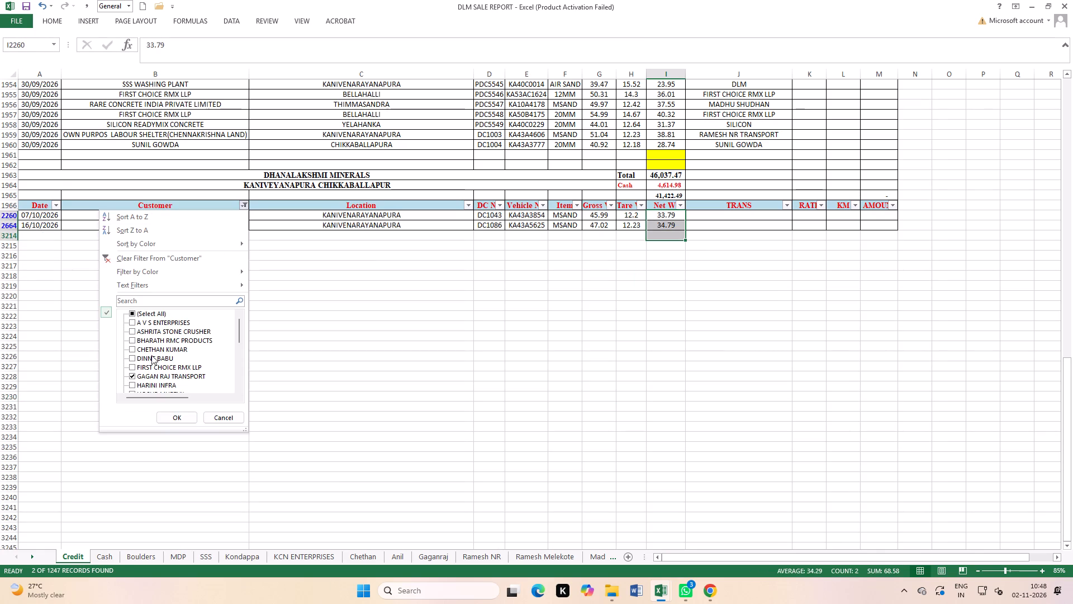
click(143, 377)
click(147, 384)
click(180, 416)
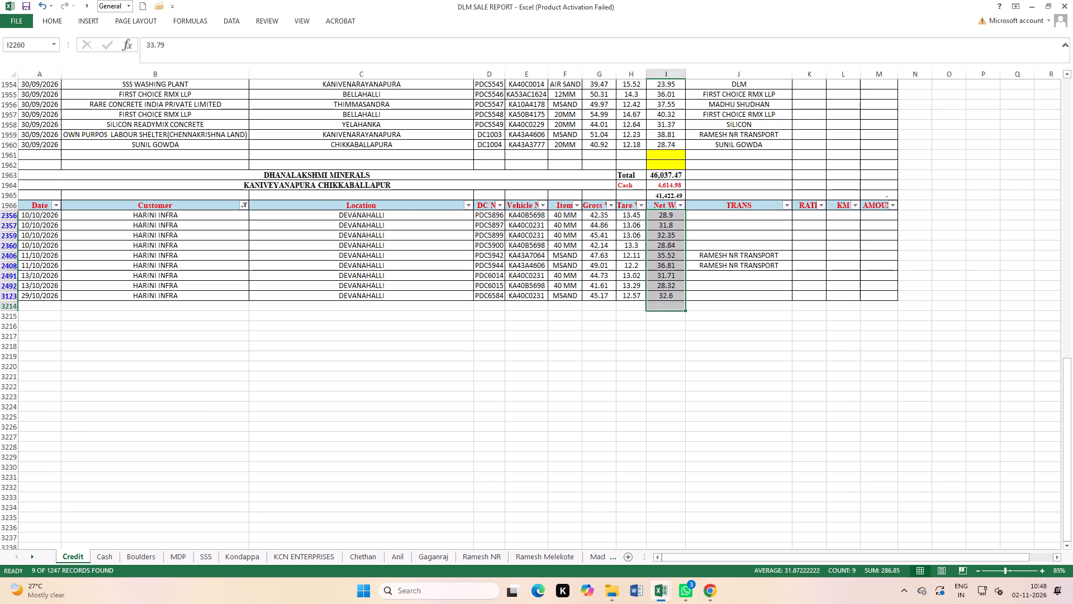
Change the Customer filter to KCN ENTERPRISES only and sum the net weights of its October deliveries.
click(243, 204)
scroll(139, 374, down, 1)
click(143, 361)
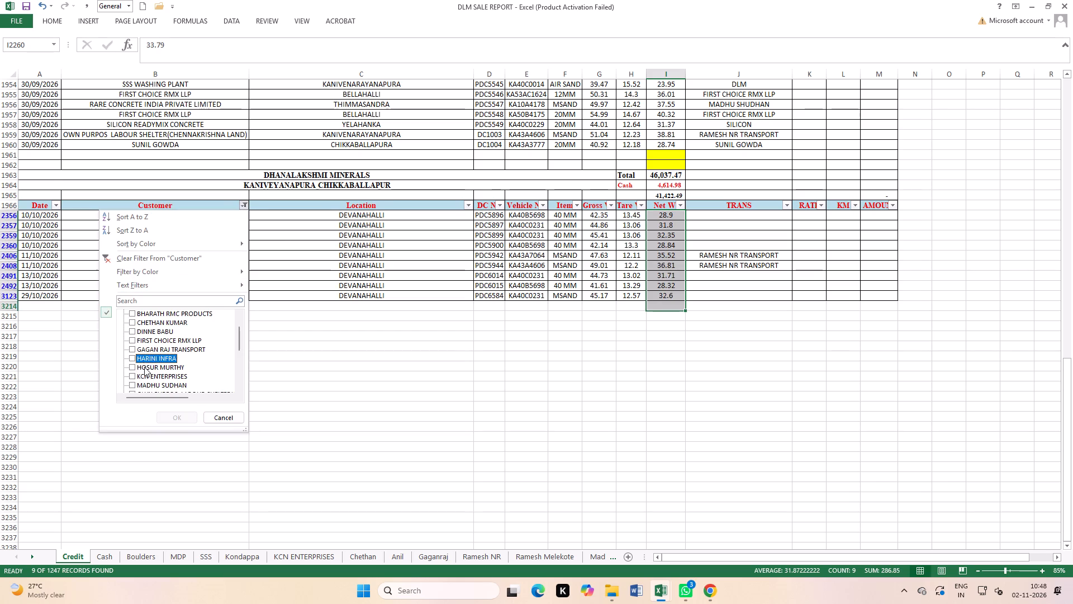
click(144, 367)
click(156, 369)
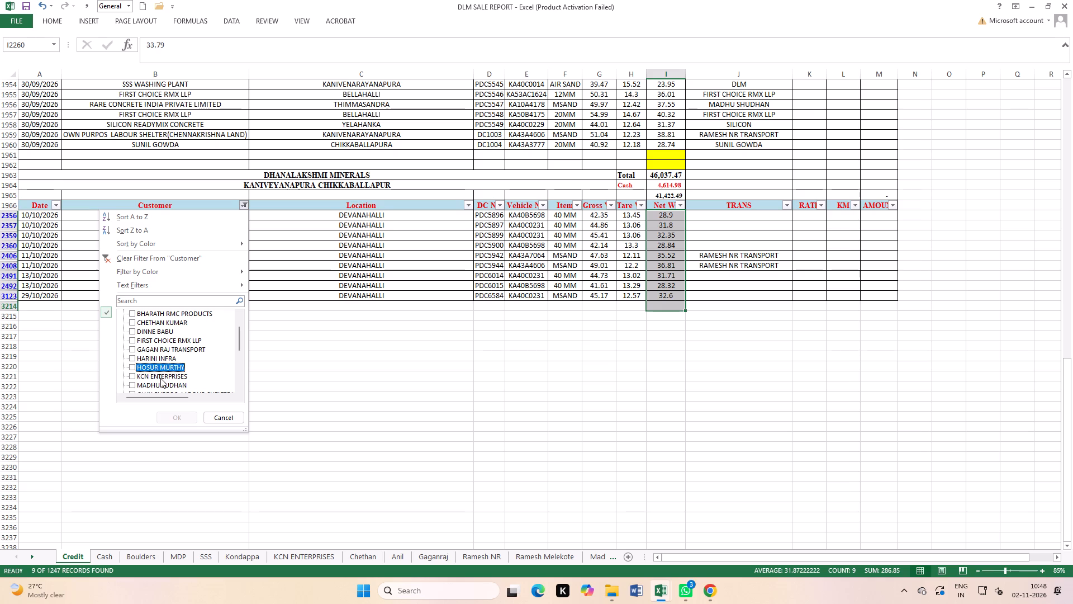
click(161, 376)
click(172, 414)
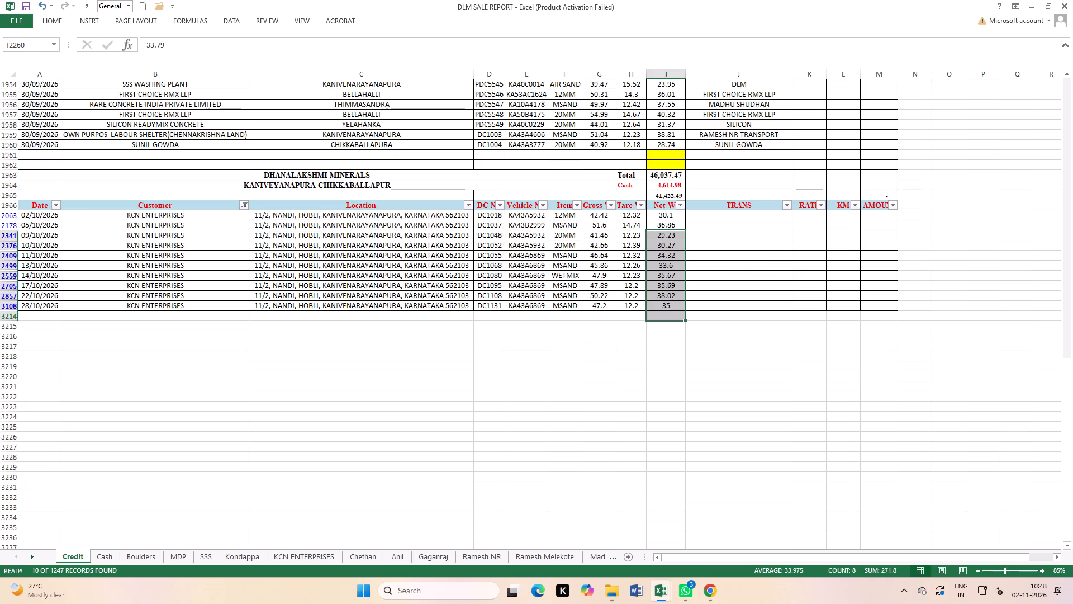
click(620, 481)
drag(662, 217, 665, 275)
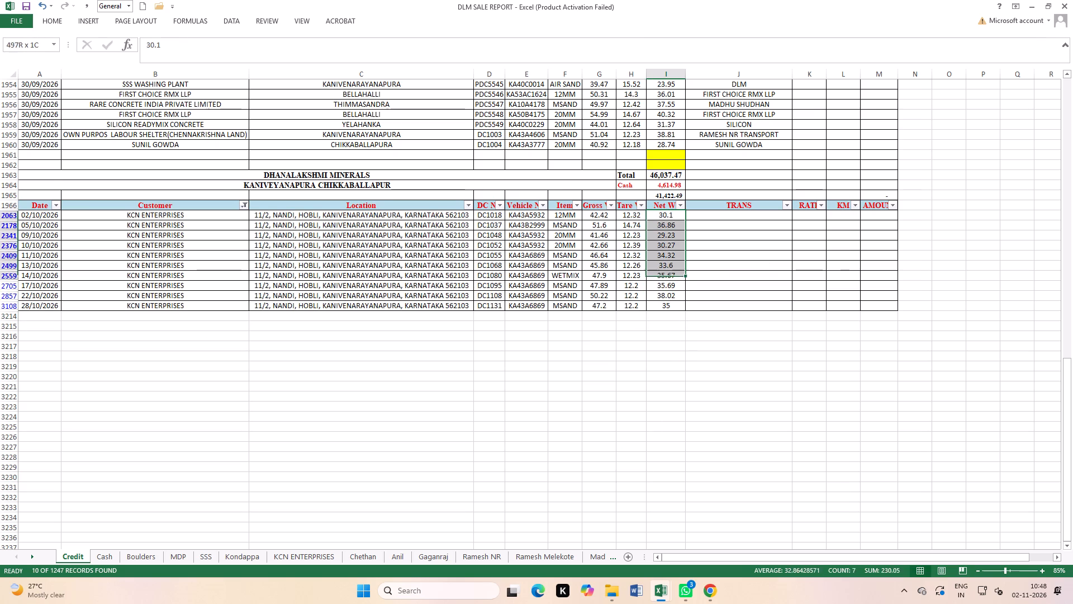
drag(665, 275, 667, 304)
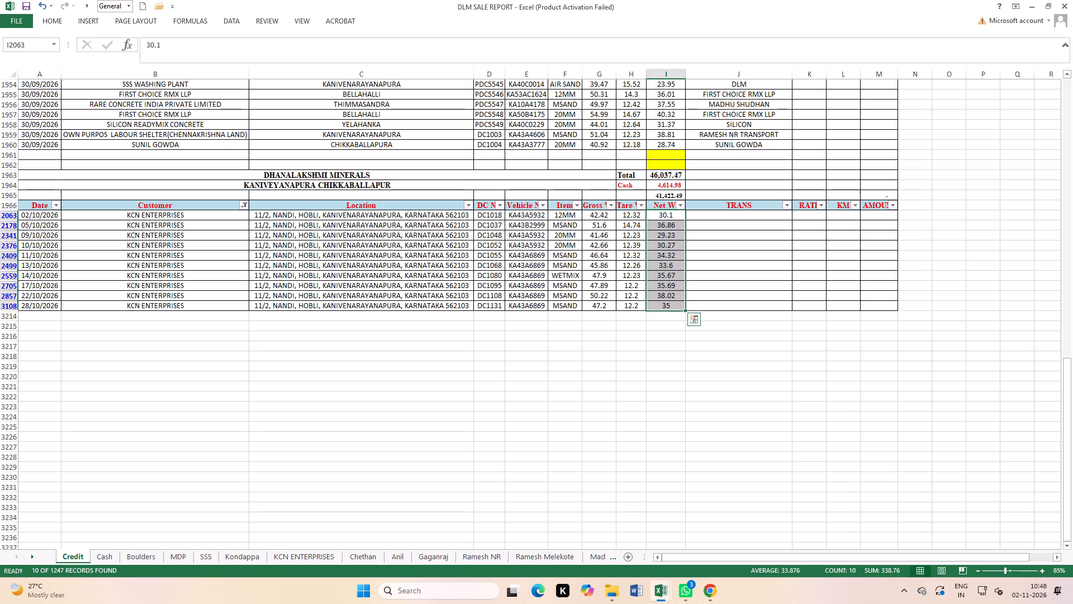
Change the Customer filter to only the customer listed directly after KCN ENTERPRISES and sum the net weights of its October deliveries.
click(241, 209)
scroll(152, 357, down, 3)
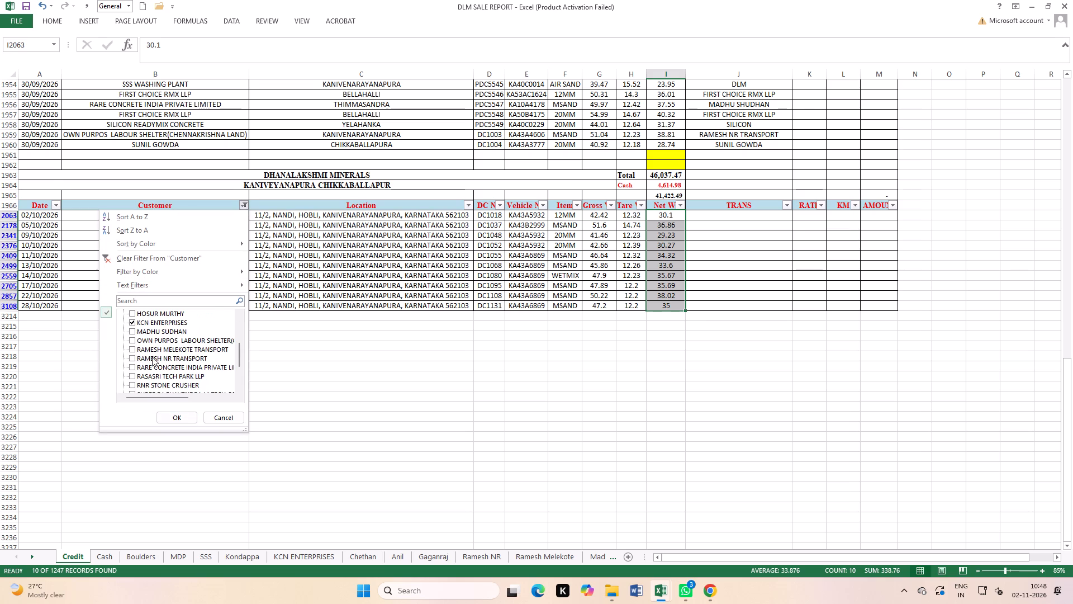
click(139, 325)
click(144, 333)
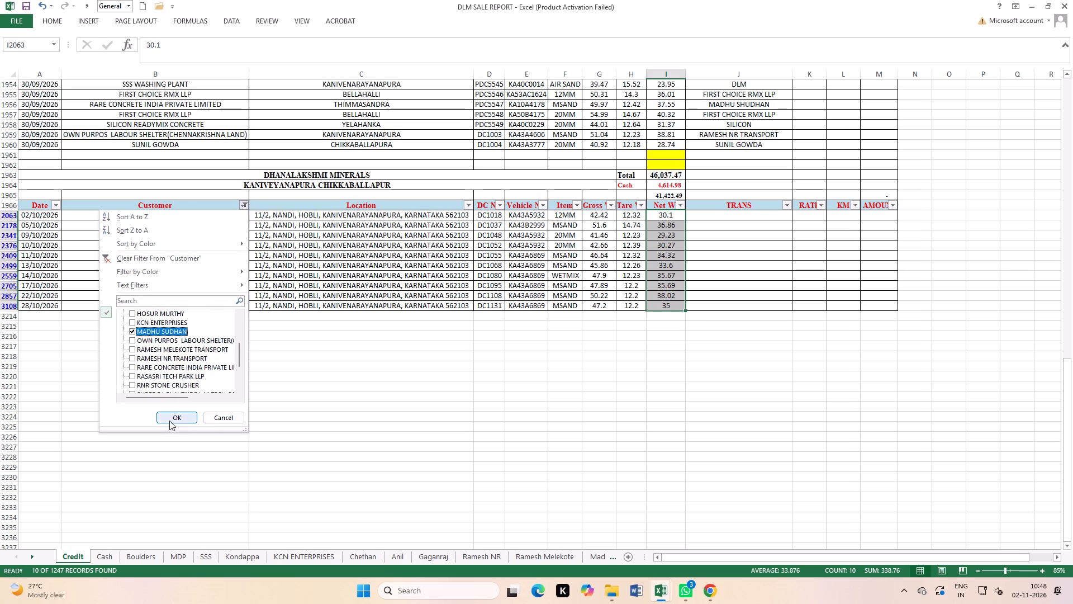
click(172, 417)
click(649, 450)
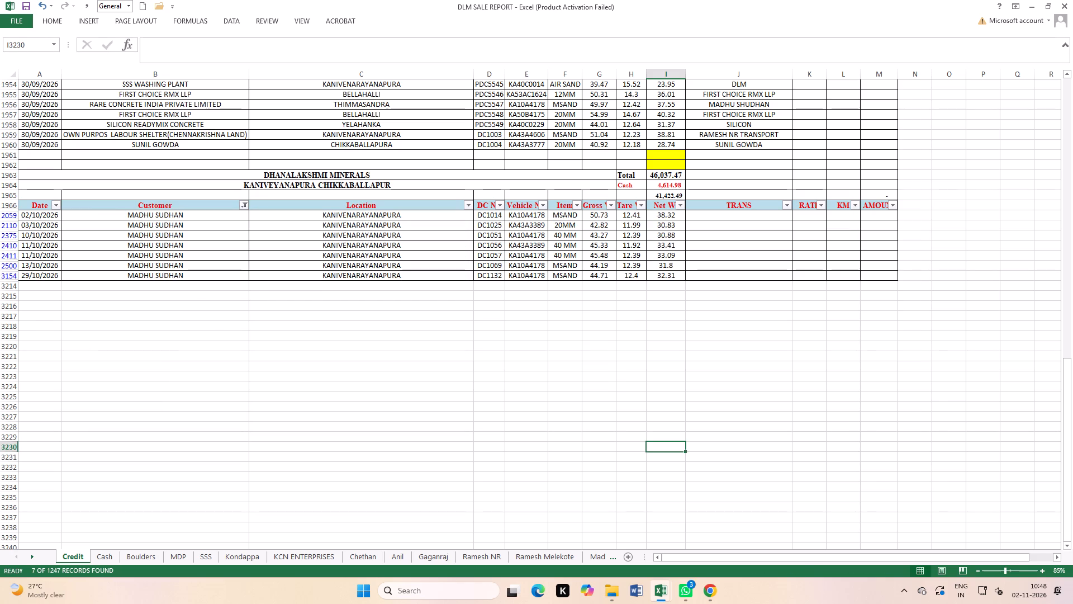
drag(670, 215, 676, 270)
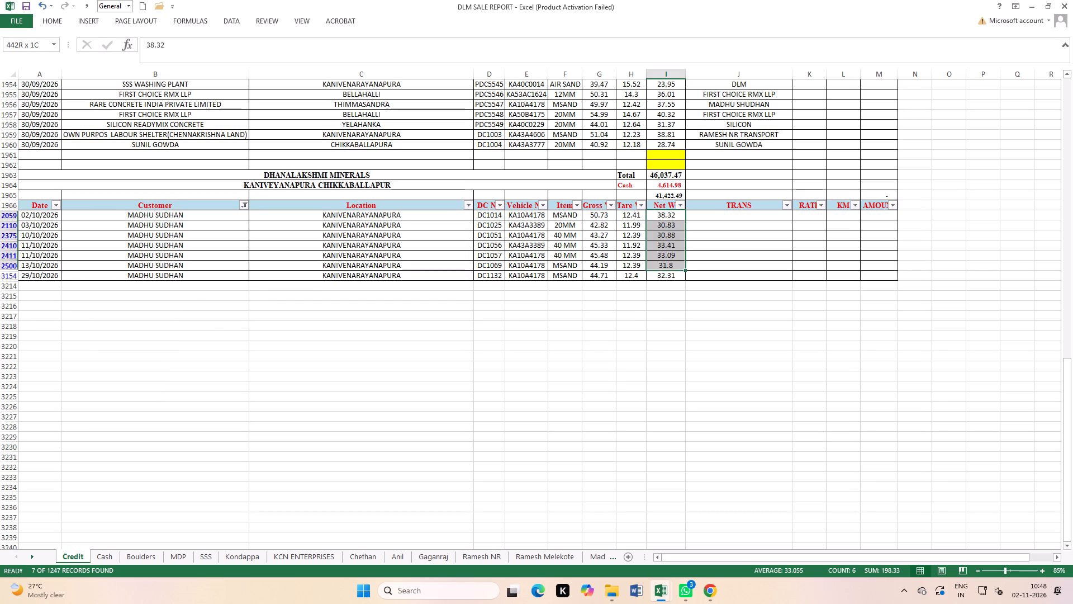
drag(676, 270, 676, 276)
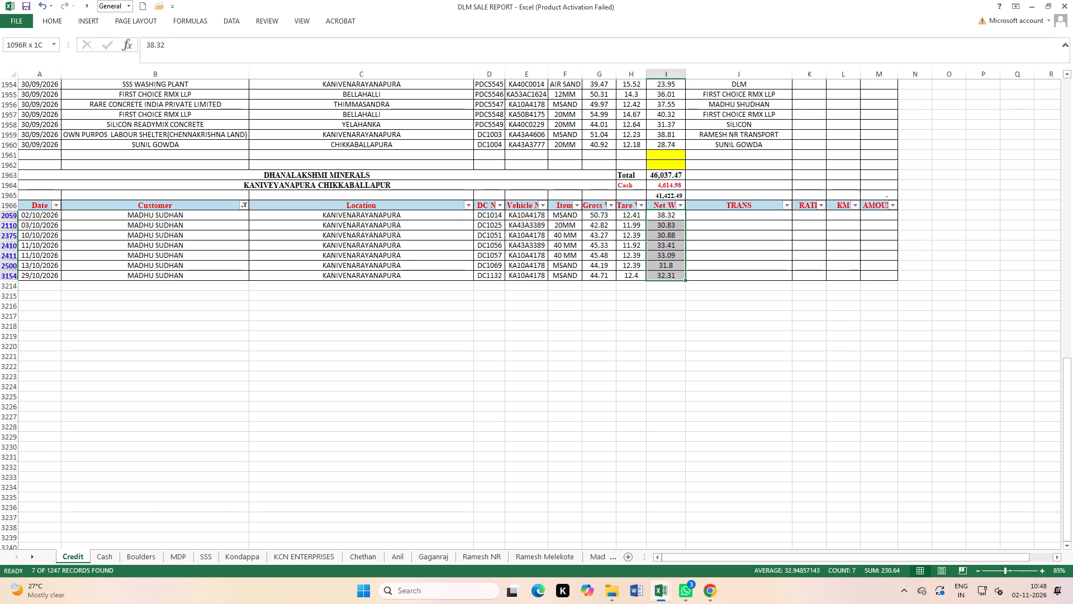
click(246, 207)
scroll(175, 367, down, 2)
click(153, 358)
click(154, 362)
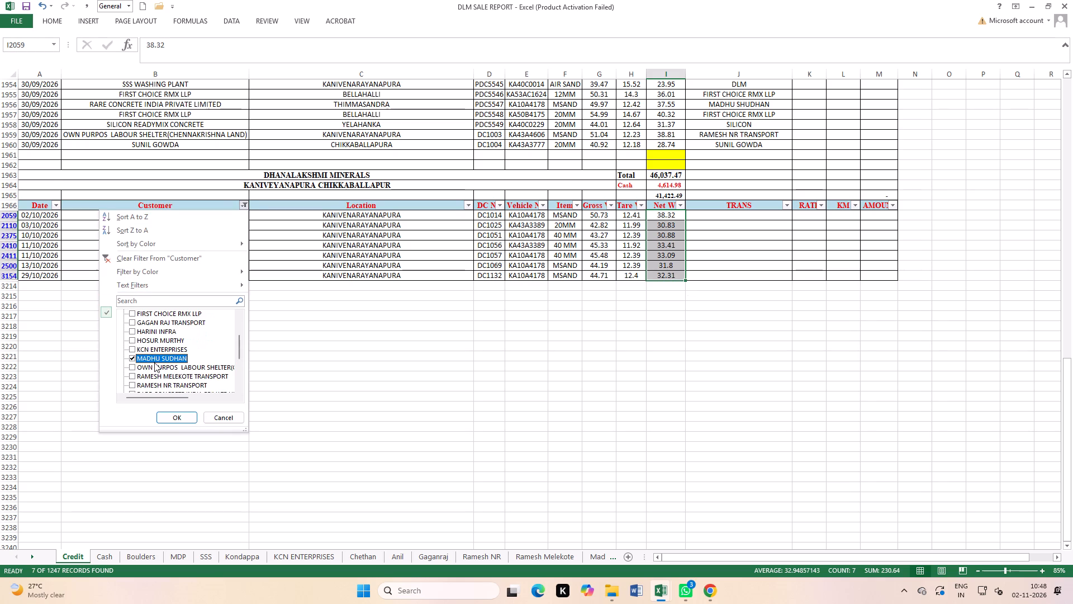
click(157, 358)
click(160, 365)
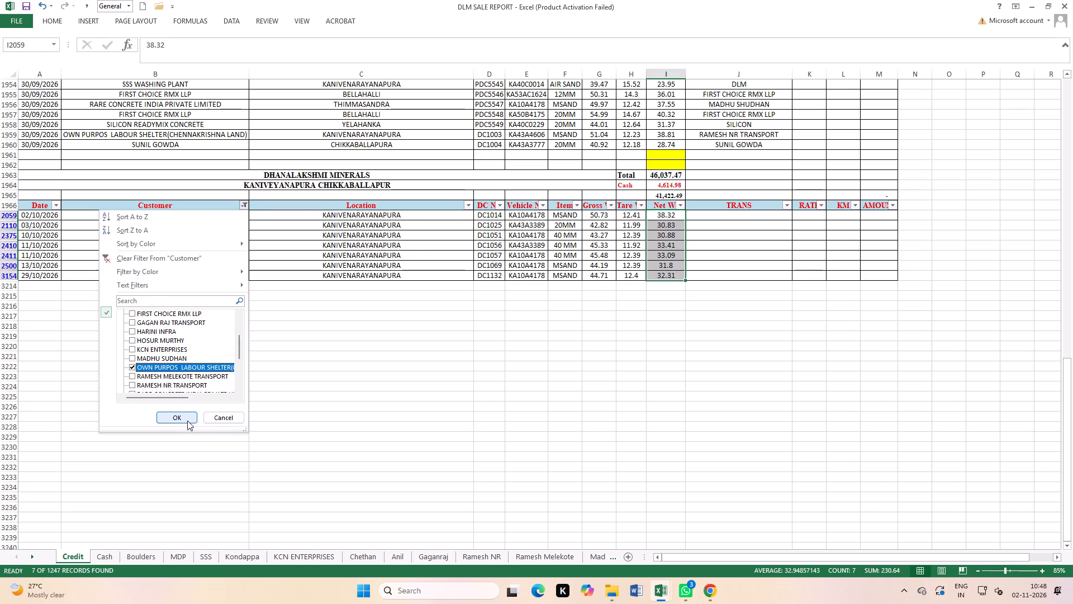
click(187, 421)
click(455, 432)
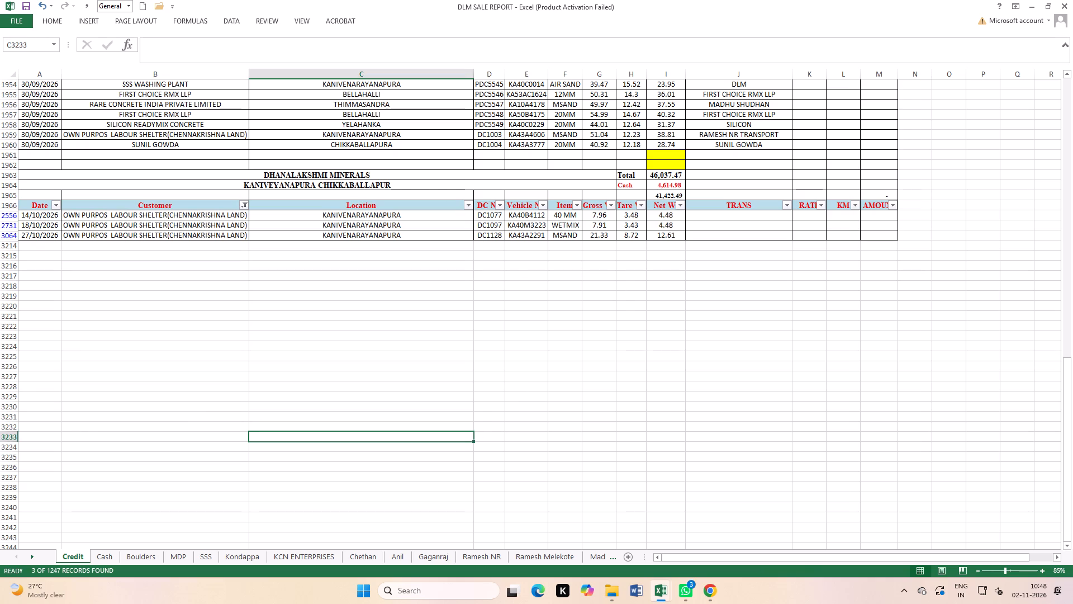
drag(663, 218, 661, 233)
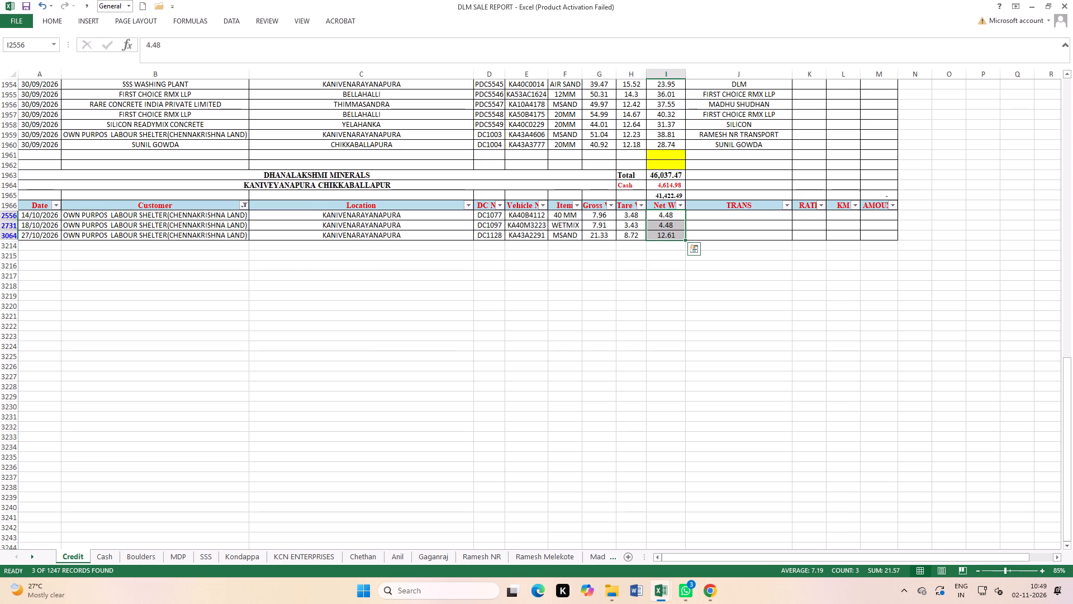
click(696, 295)
click(667, 234)
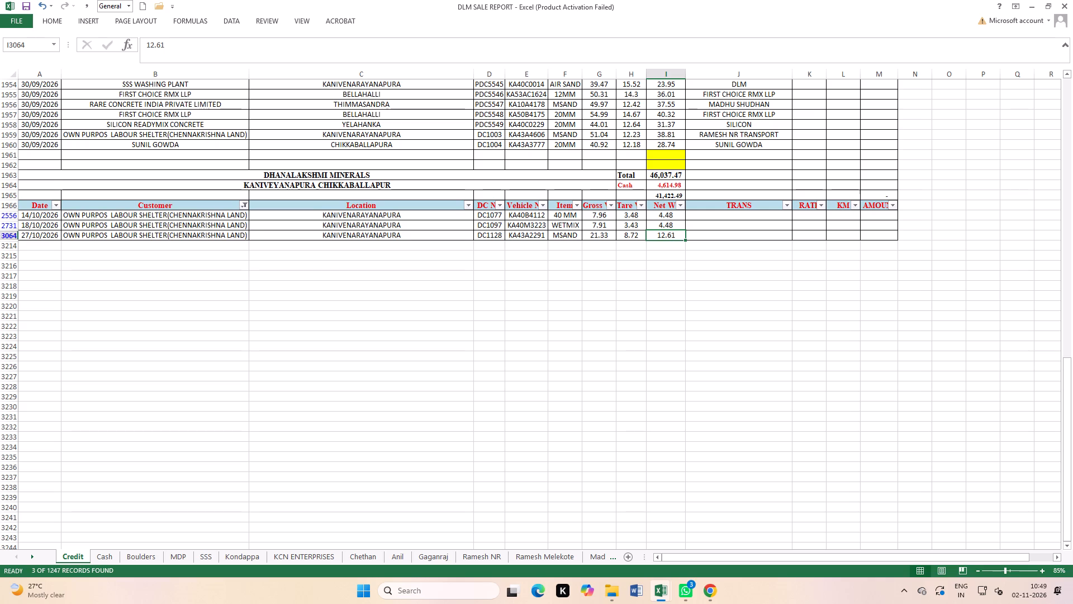
click(649, 338)
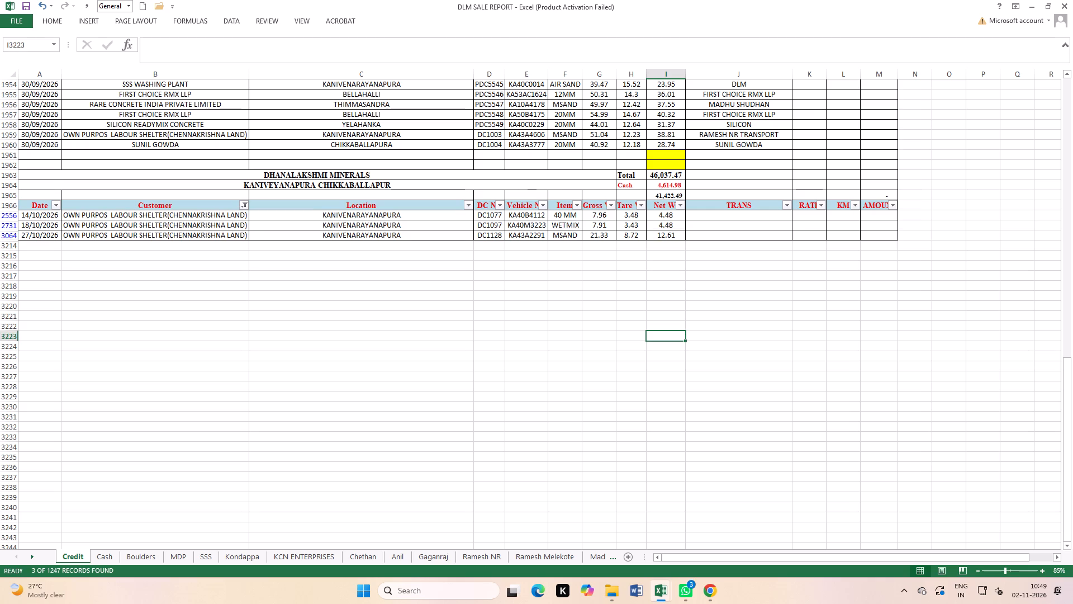
click(666, 232)
click(616, 303)
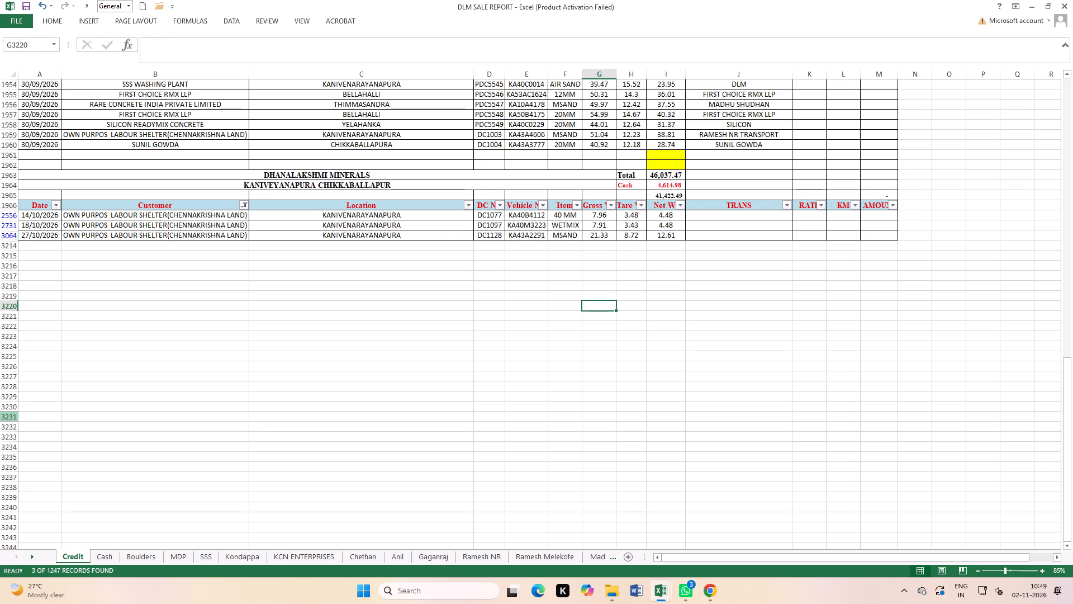
Change the Customer filter to RAMESH MELEKOTE TRANSPORT only and check the net weight of its October delivery.
click(244, 205)
scroll(170, 350, down, 3)
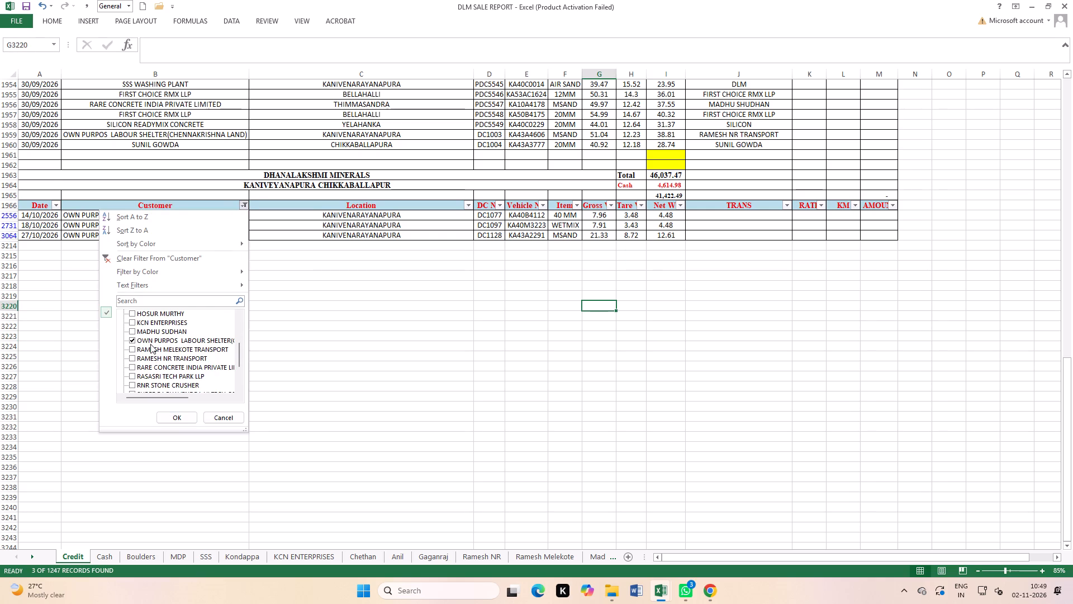
click(150, 344)
click(150, 347)
click(178, 415)
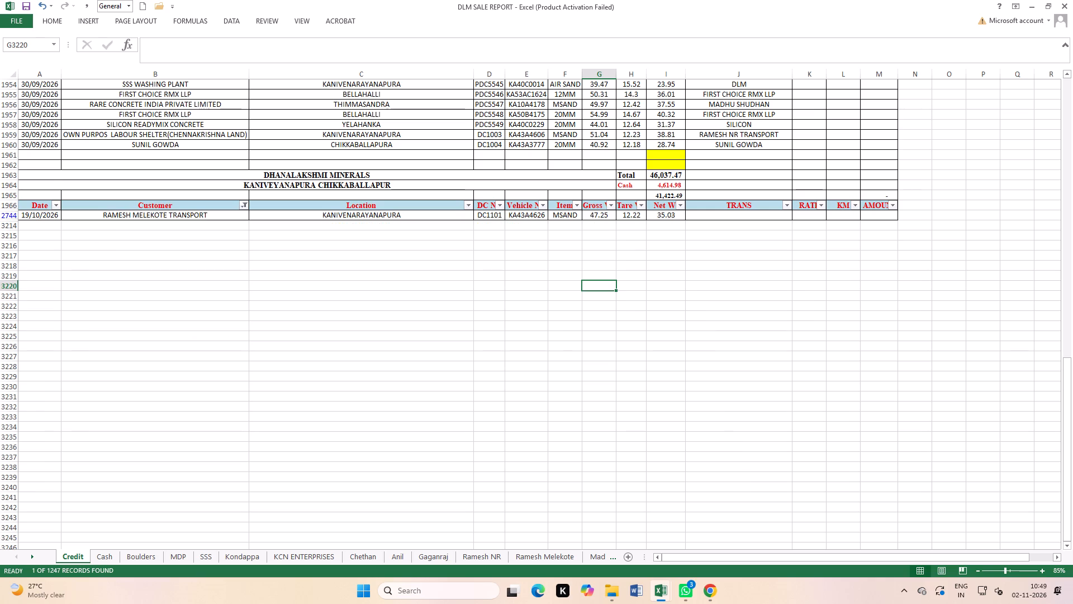
scroll(480, 424, up, 2)
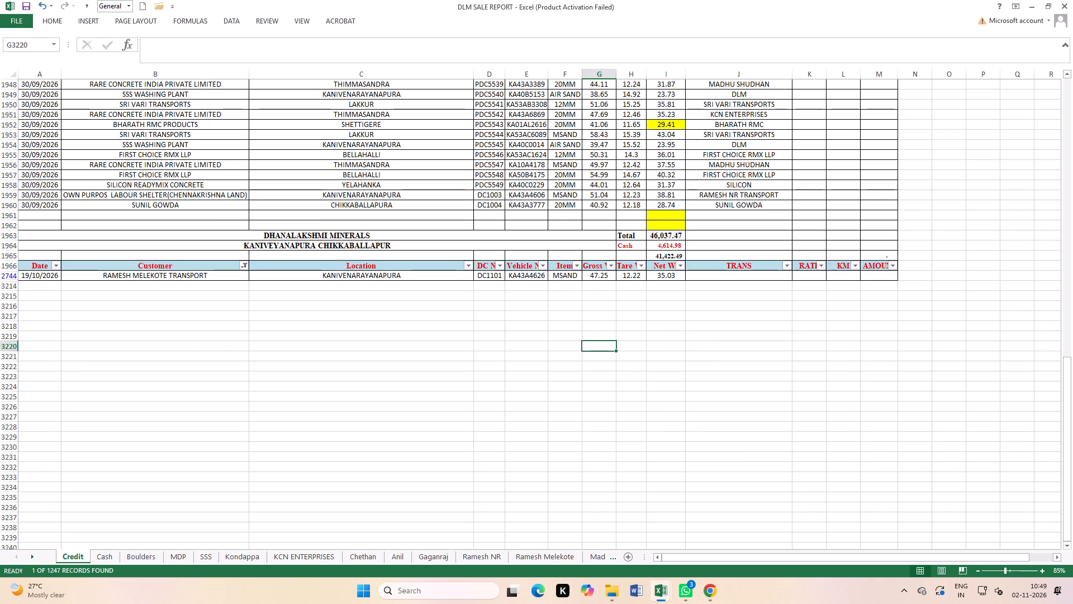
click(665, 277)
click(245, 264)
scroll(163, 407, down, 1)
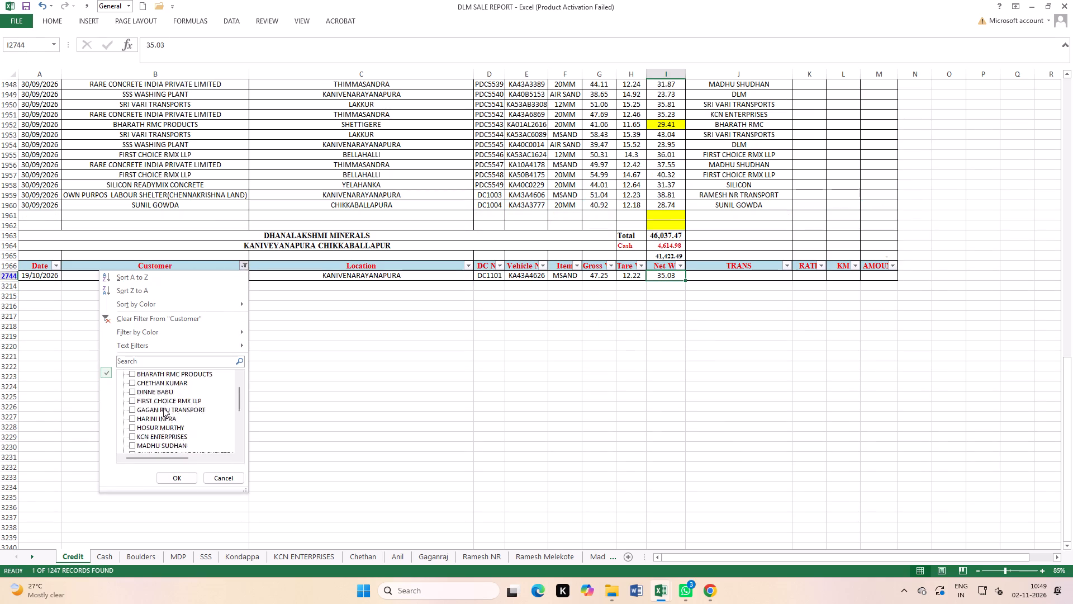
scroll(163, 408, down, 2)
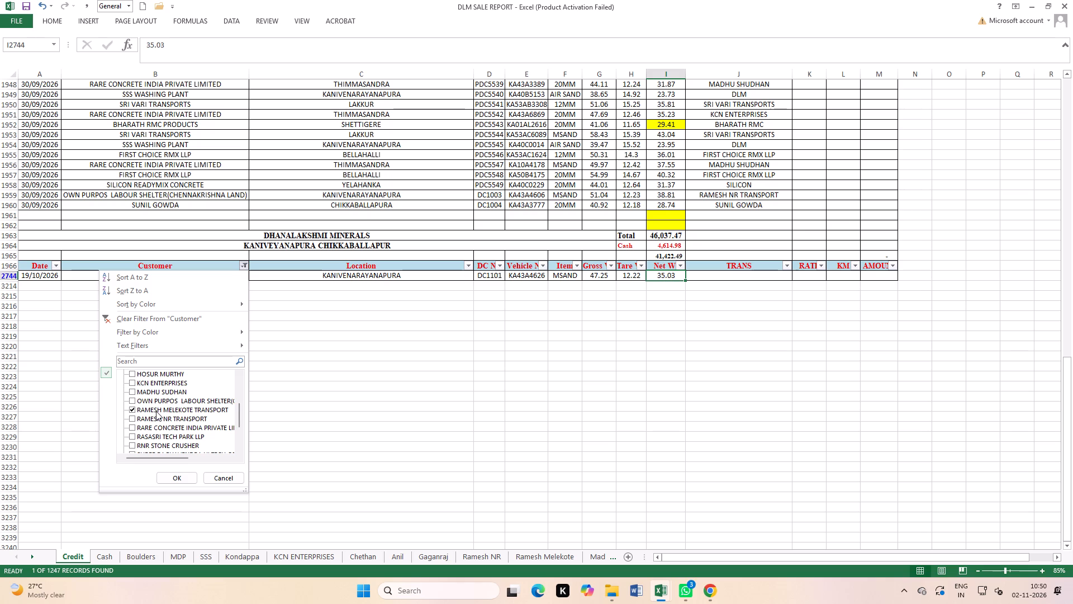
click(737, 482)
Change the Customer filter to RAMESH NR TRANSPORT only and sum the net weights of all its October deliveries.
scroll(490, 413, up, 1)
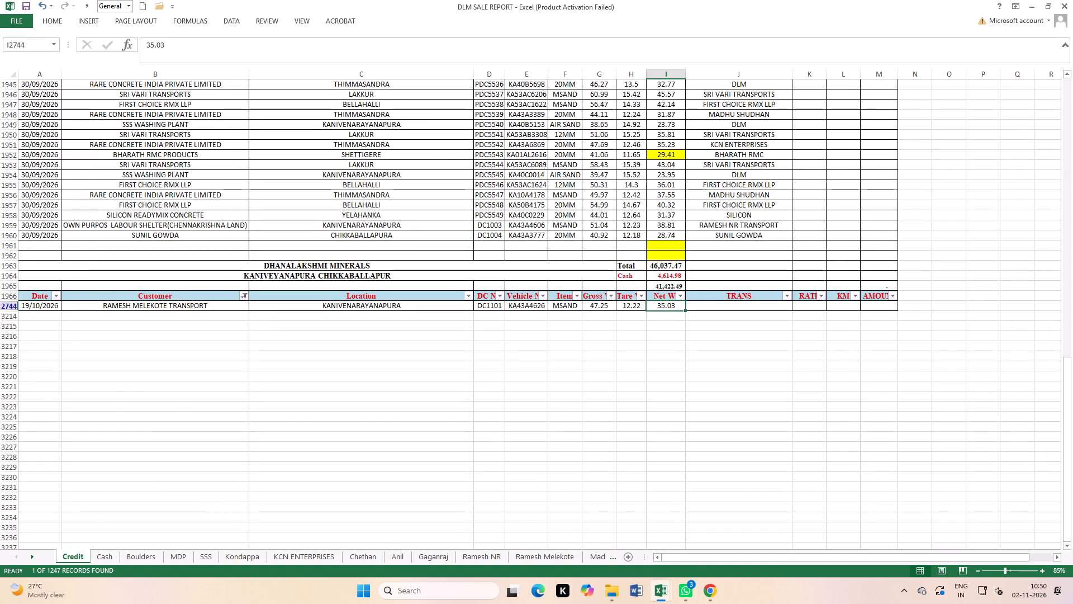
click(247, 297)
scroll(163, 449, down, 2)
click(148, 468)
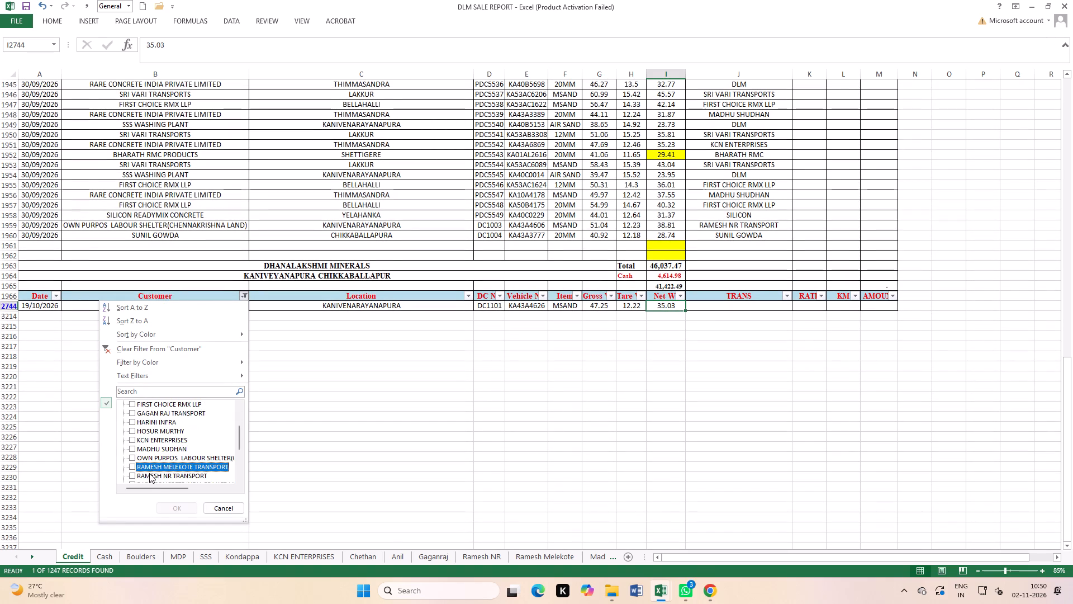
click(151, 478)
click(188, 512)
scroll(504, 454, down, 5)
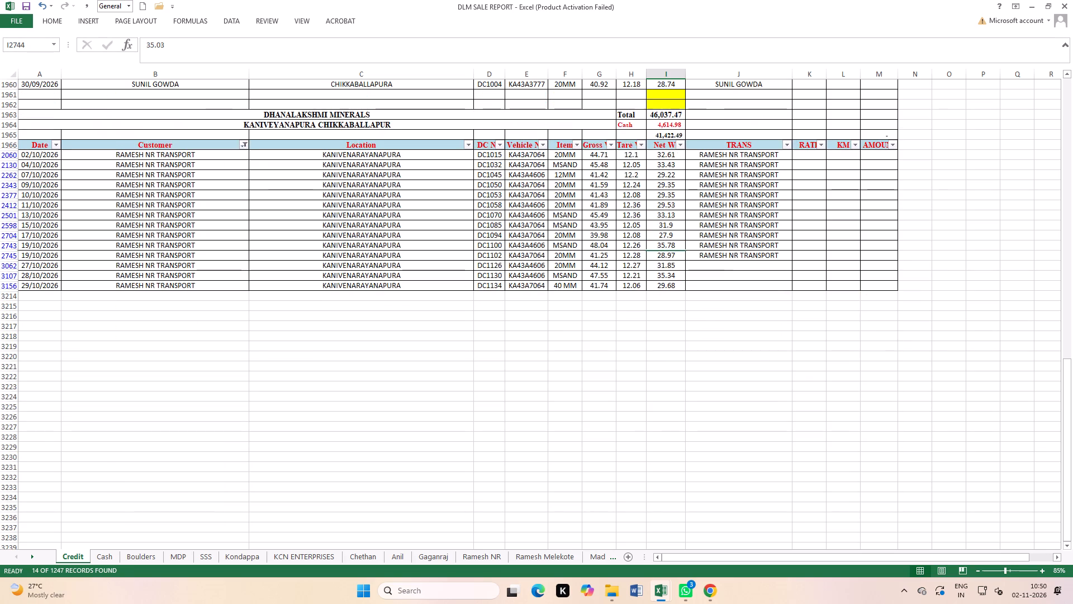
click(680, 409)
drag(666, 154, 678, 289)
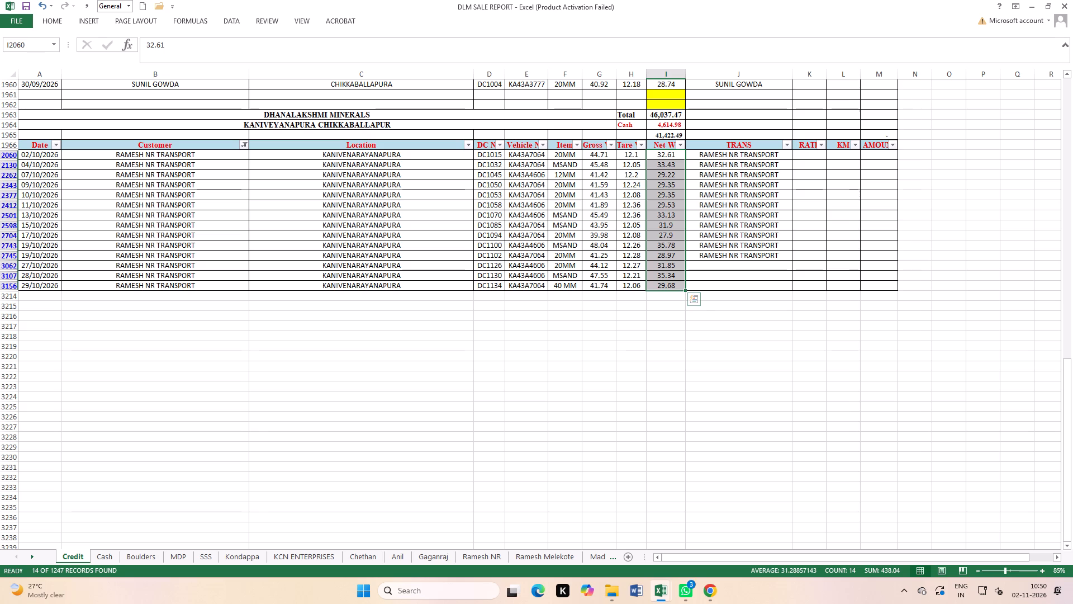
Change the Customer filter to RARE CONCRETE INDIA PRIVATE LIMITED only and sum the net weights of all its deliveries from 01/10/2026 to 31/10/2026.
click(240, 145)
scroll(177, 304, down, 3)
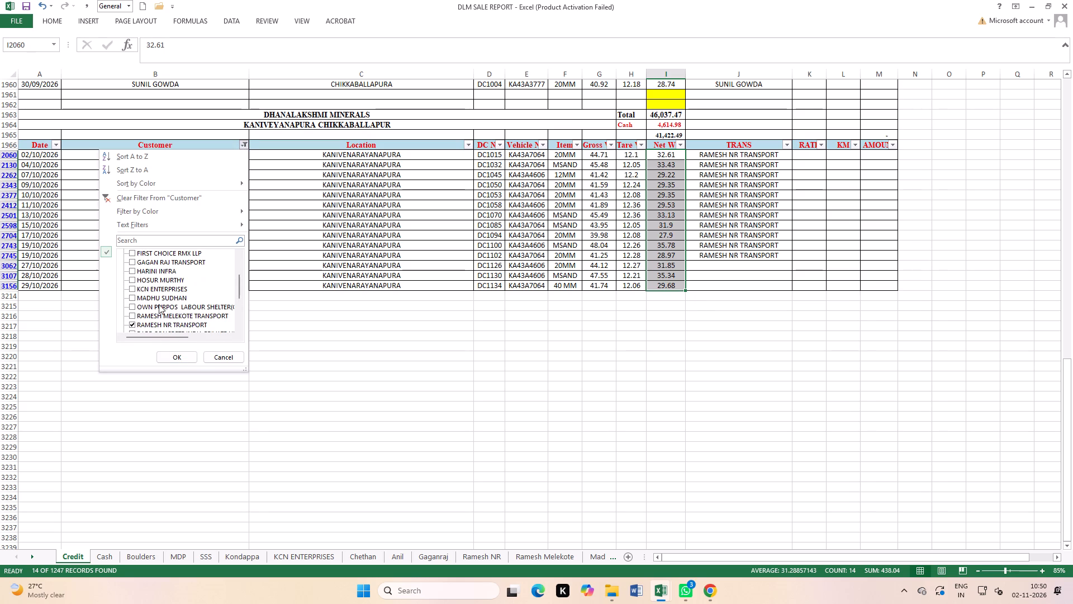
click(156, 301)
click(157, 312)
click(158, 307)
click(158, 313)
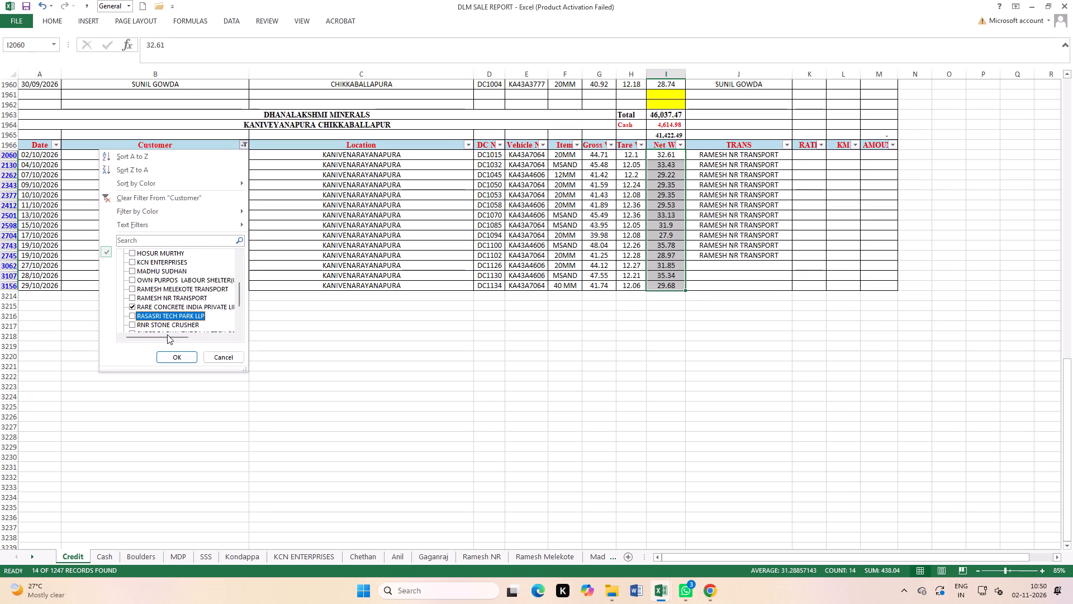
click(174, 355)
click(744, 418)
drag(663, 153, 661, 205)
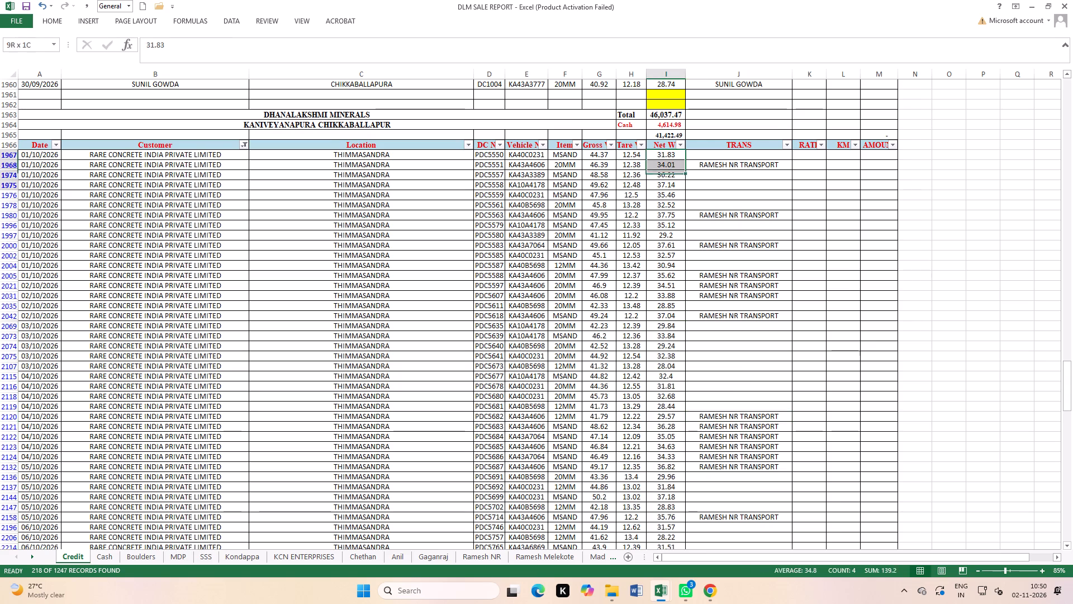
drag(661, 205, 673, 536)
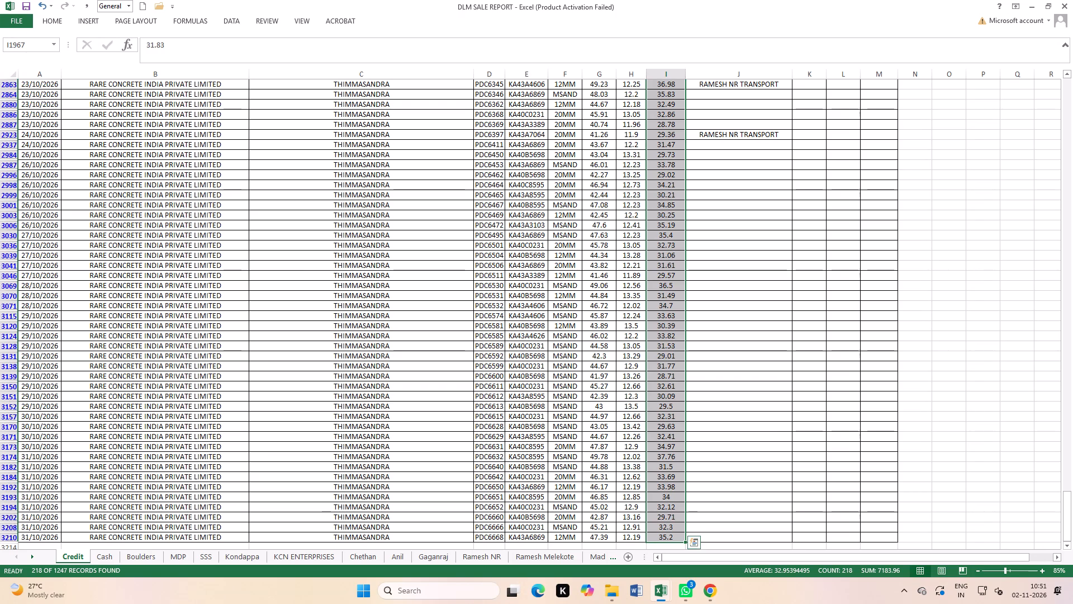
Change the Customer filter to RASASRI TECH PARK LLP only and sum the net weights of all its October deliveries.
scroll(673, 536, up, 6)
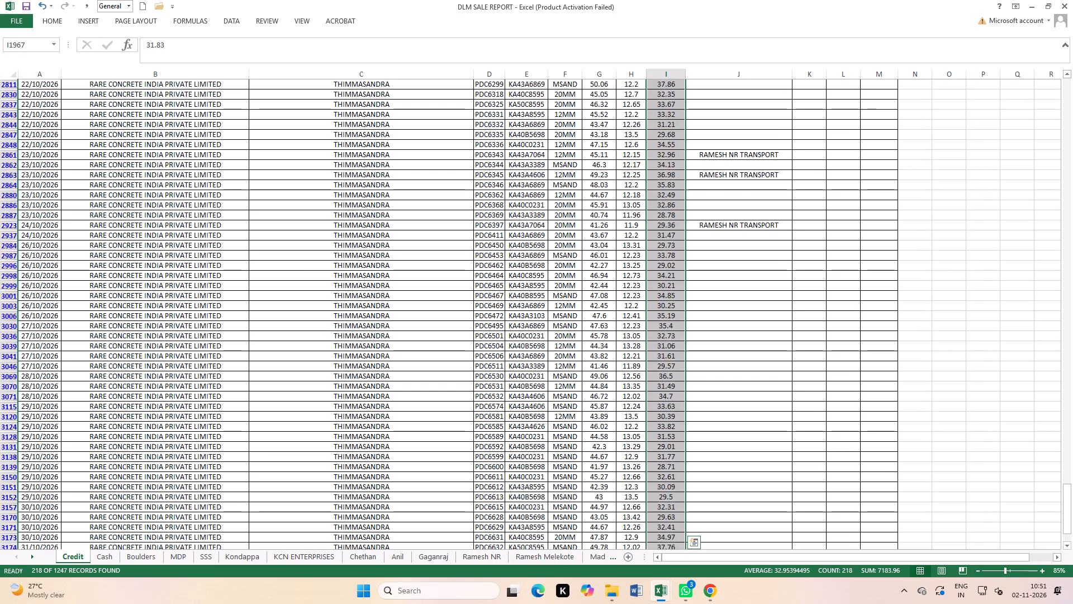
scroll(673, 536, up, 10)
scroll(673, 536, up, 18)
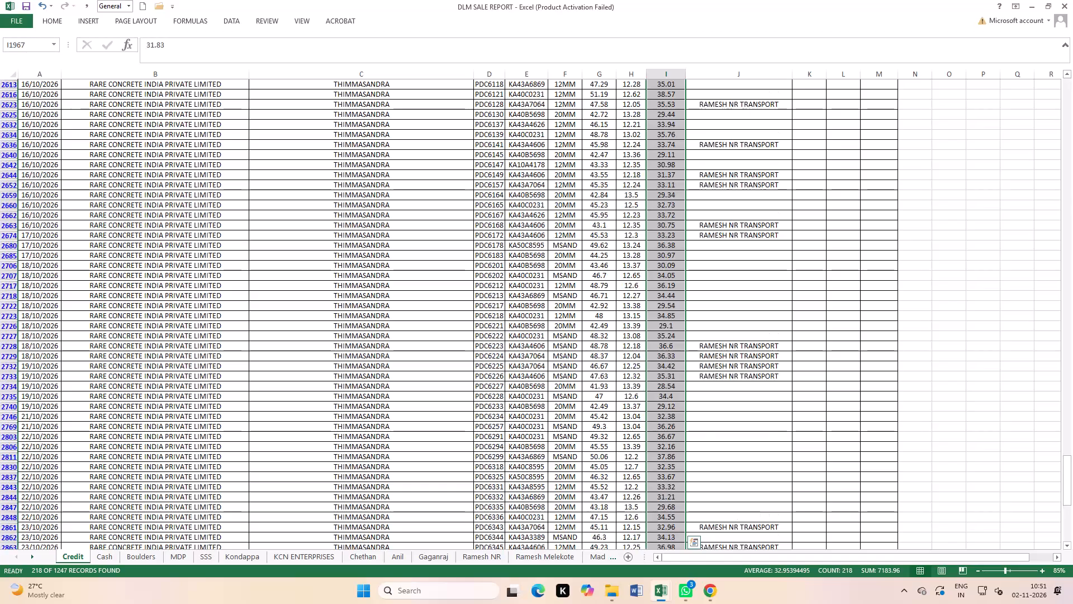
scroll(670, 531, up, 20)
scroll(670, 531, up, 20)
scroll(670, 531, up, 7)
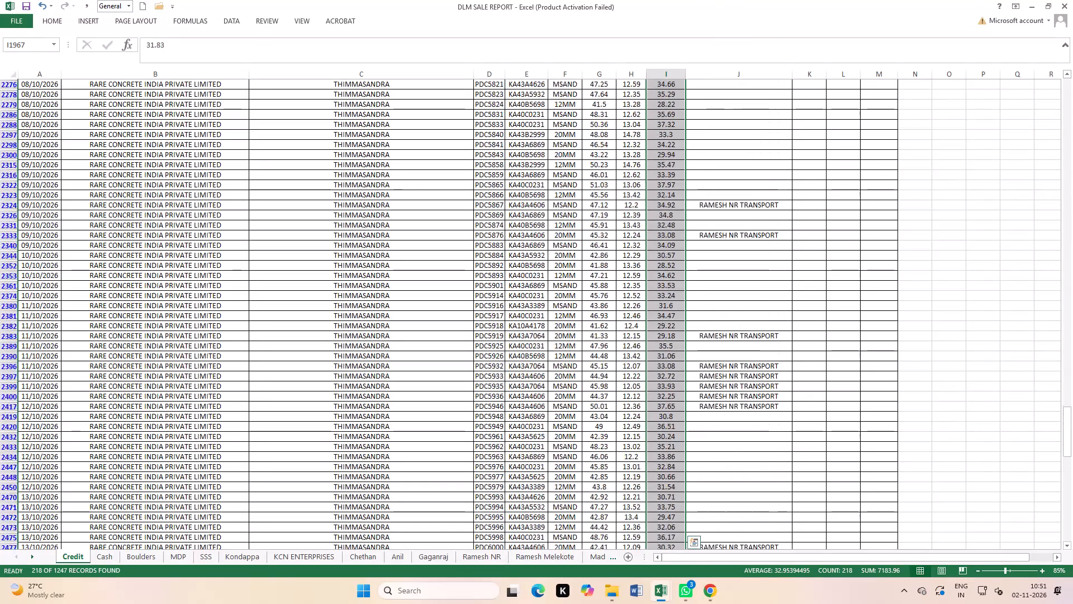
scroll(644, 515, up, 20)
scroll(644, 515, up, 15)
scroll(514, 481, down, 2)
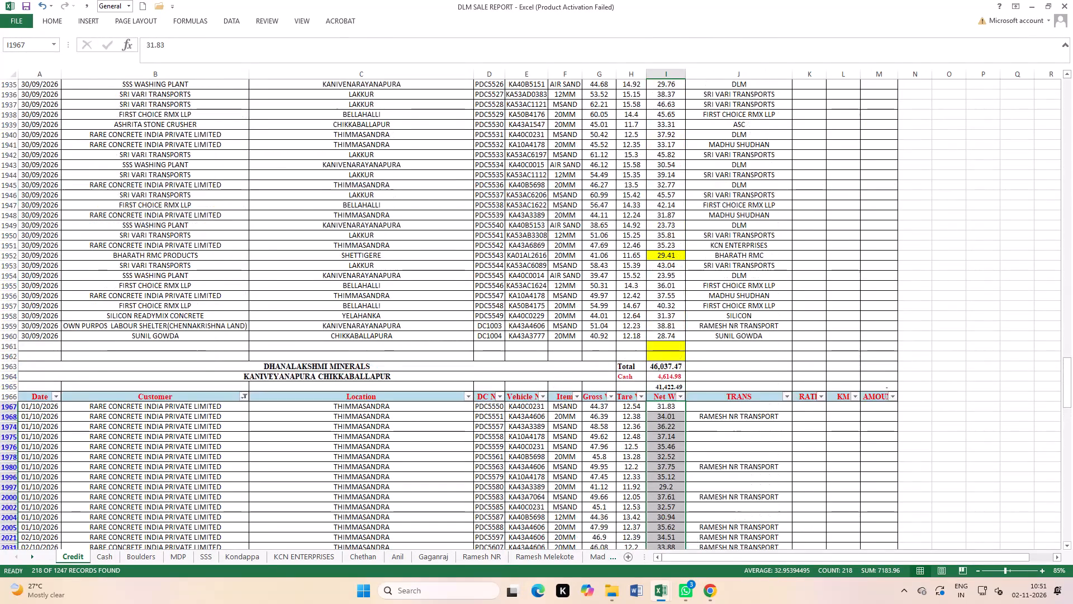
scroll(478, 481, down, 3)
click(547, 404)
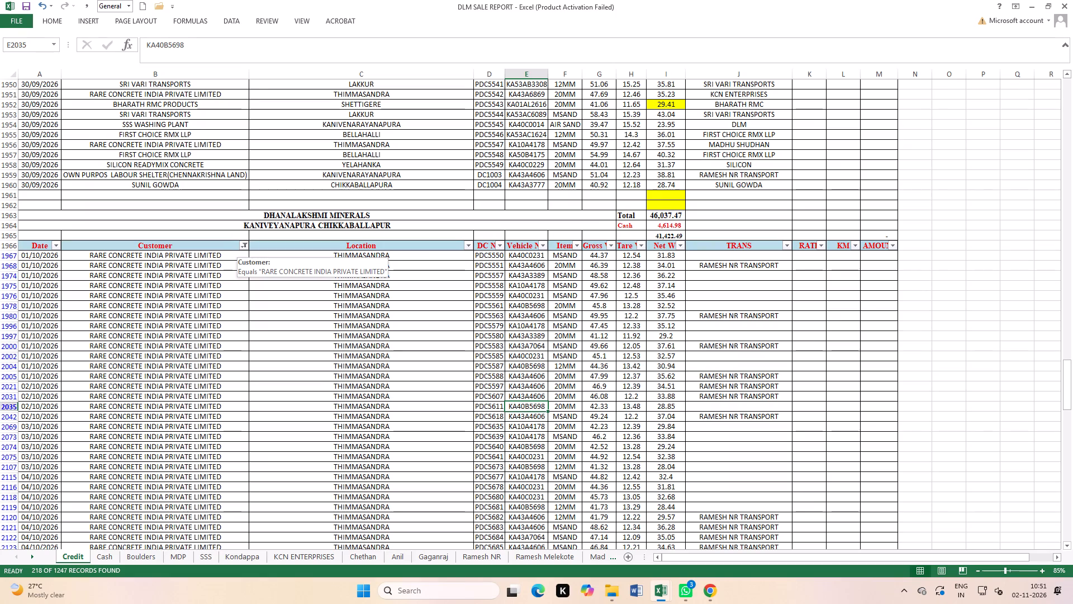
click(438, 348)
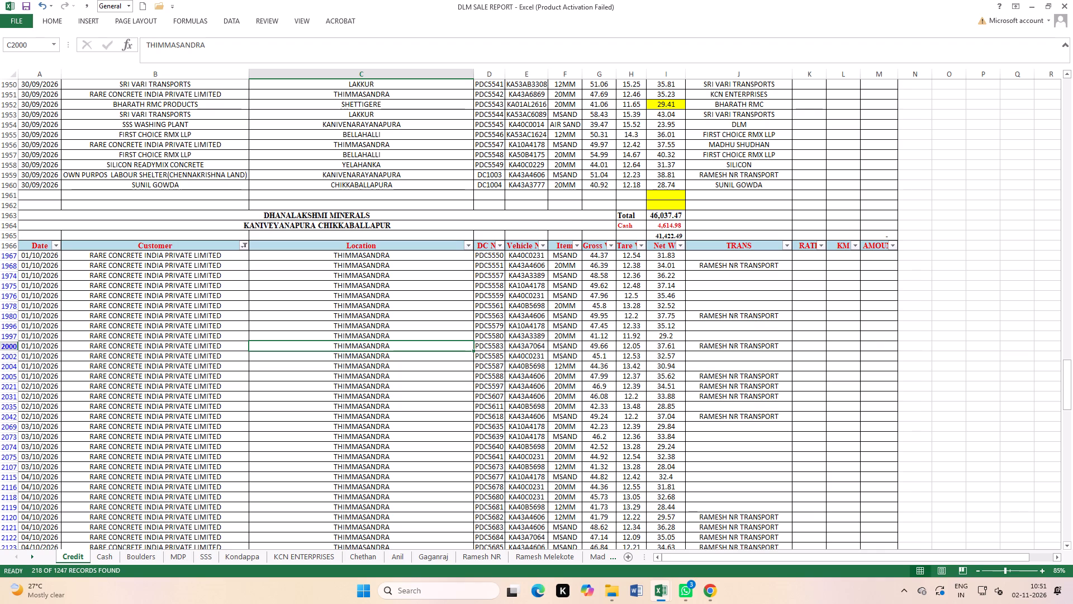
click(282, 304)
click(240, 247)
scroll(167, 385, down, 4)
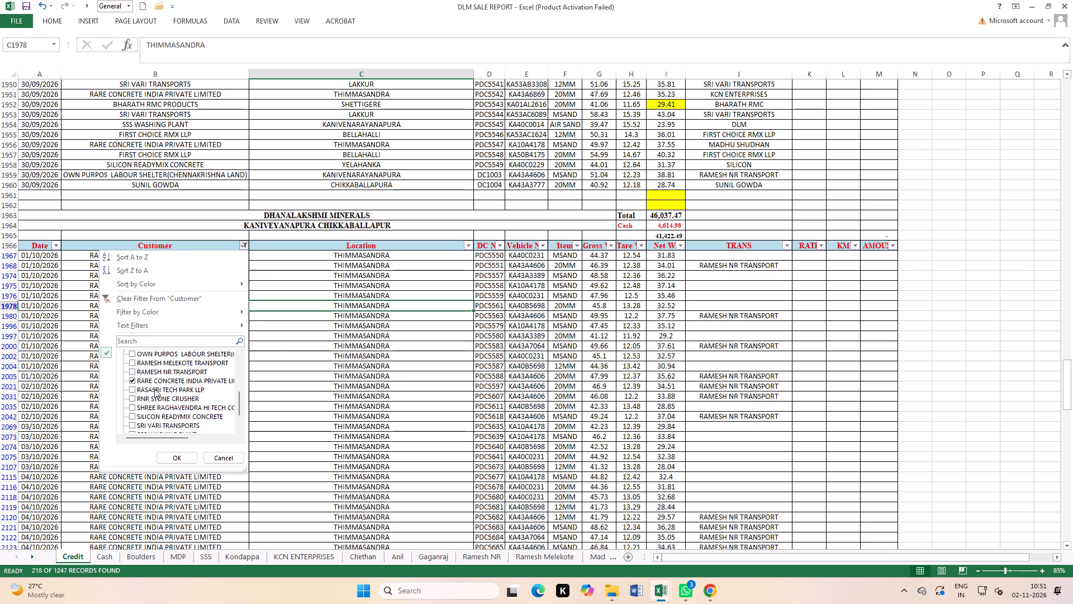
click(147, 383)
click(149, 391)
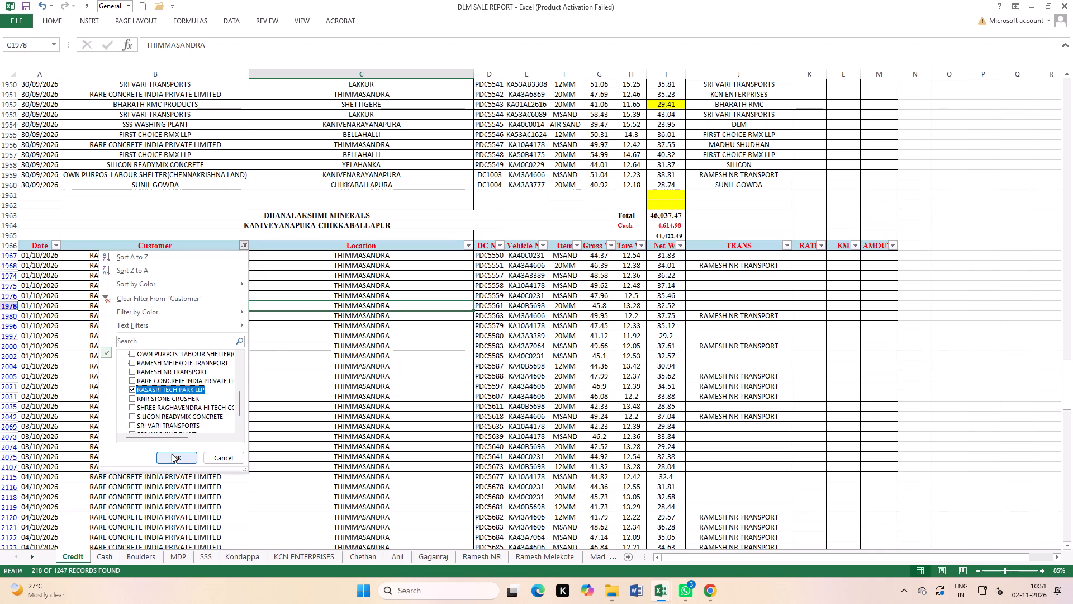
click(174, 459)
click(794, 409)
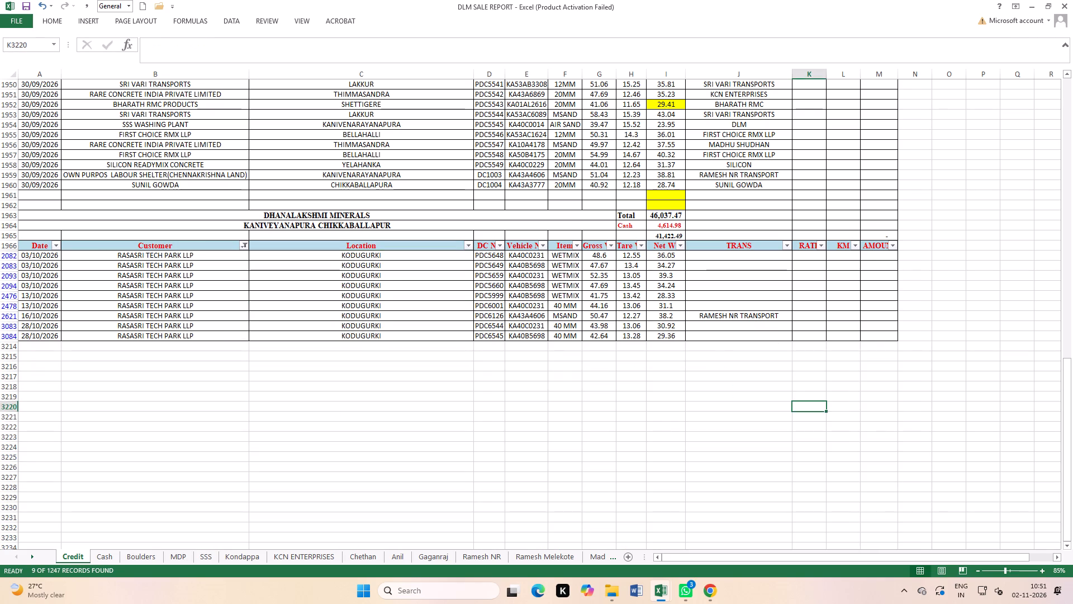
drag(661, 257, 664, 339)
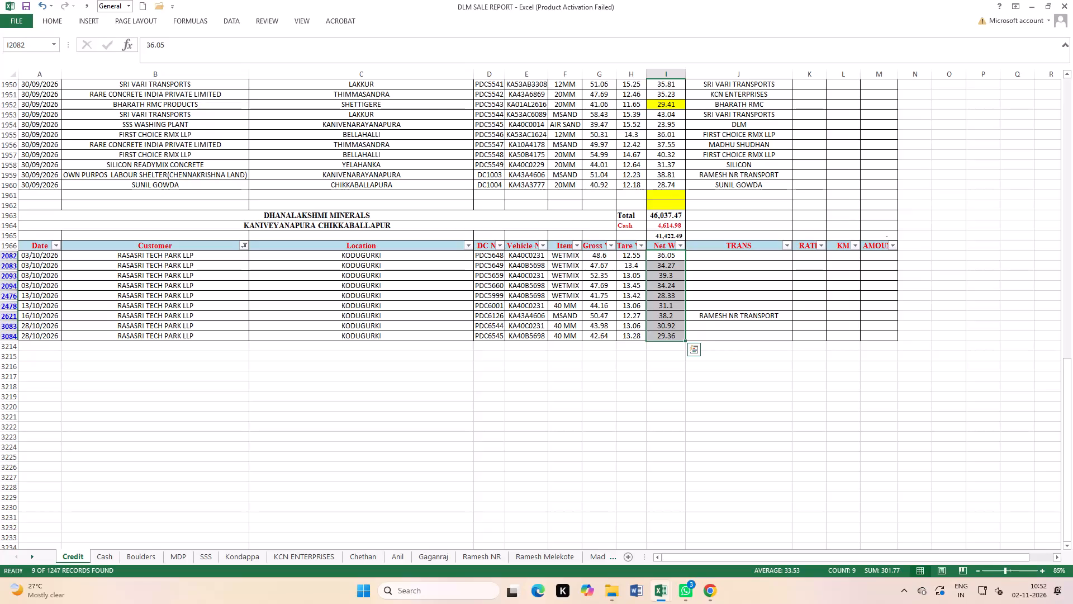
Change the Customer filter to RNR STONE CRUSHER only and sum the net weights of its October deliveries.
click(309, 326)
click(246, 250)
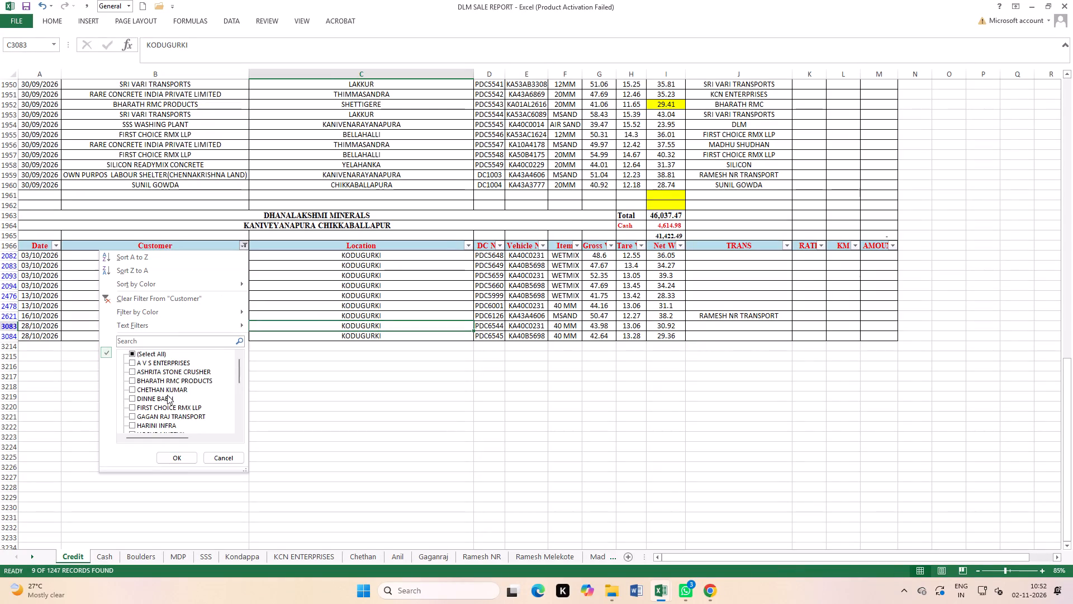
scroll(164, 395, down, 4)
click(139, 391)
click(143, 400)
click(178, 460)
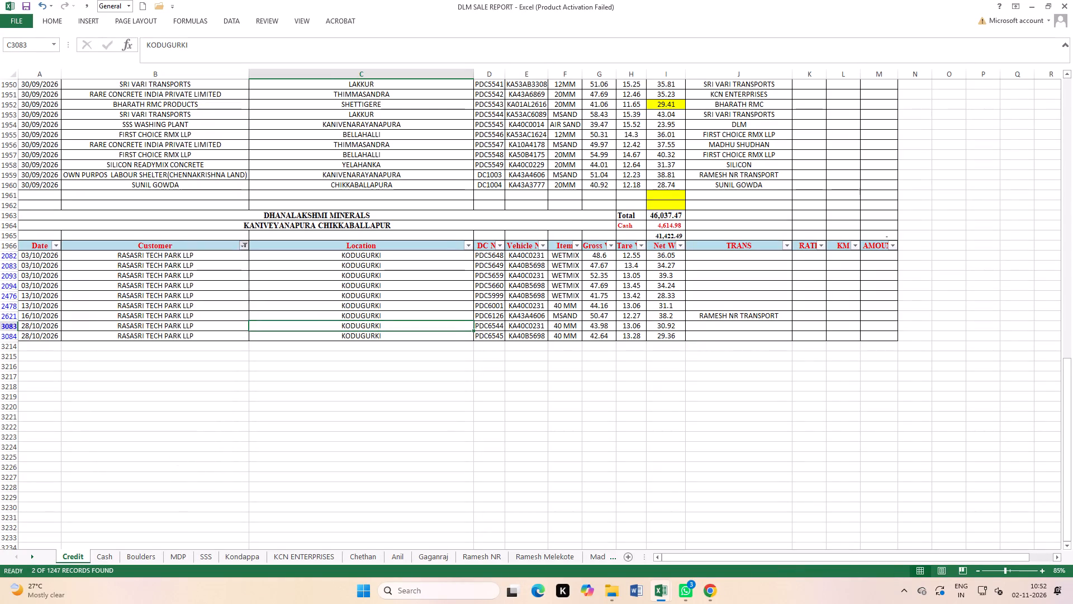
click(624, 465)
drag(664, 254, 663, 264)
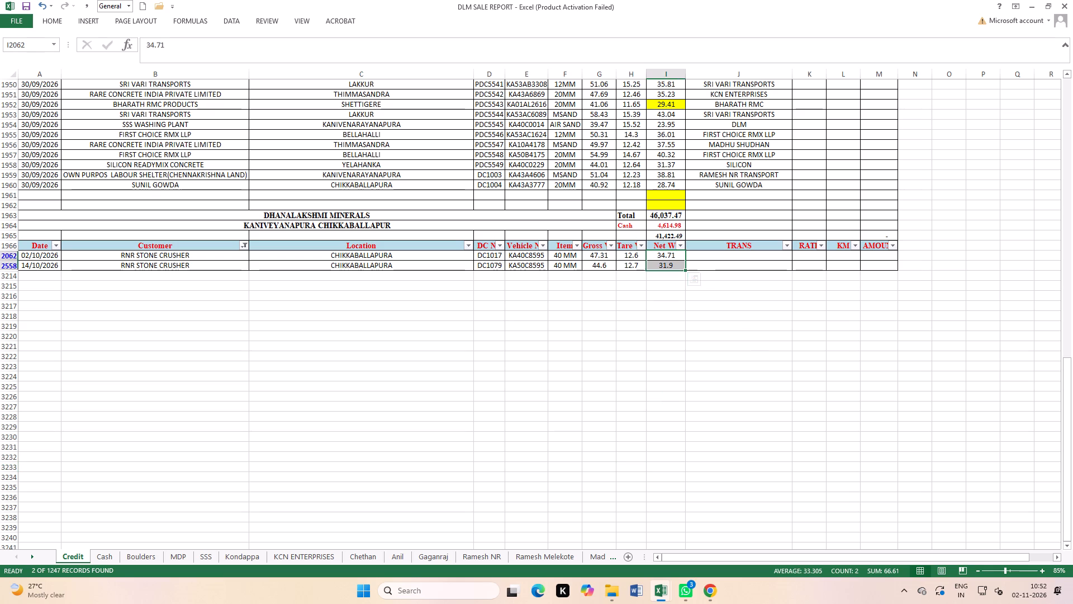
Change the Customer filter to SHREE RAGHAVENDRA HI TECH CONCRETE only and sum the net weights of all its October deliveries.
click(240, 243)
scroll(194, 394, down, 3)
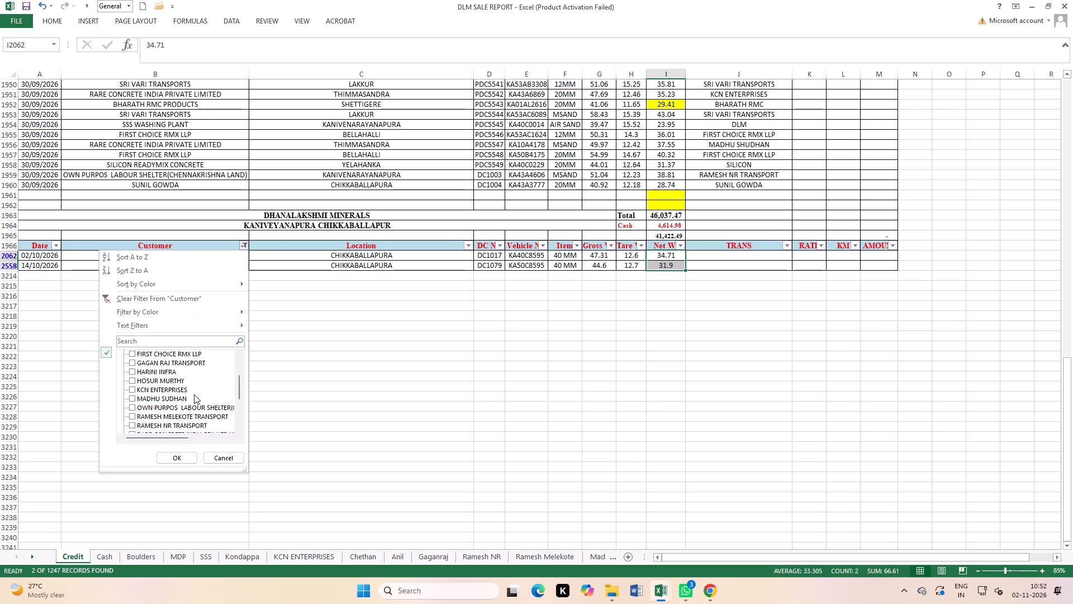
scroll(163, 398, down, 2)
click(141, 367)
click(145, 364)
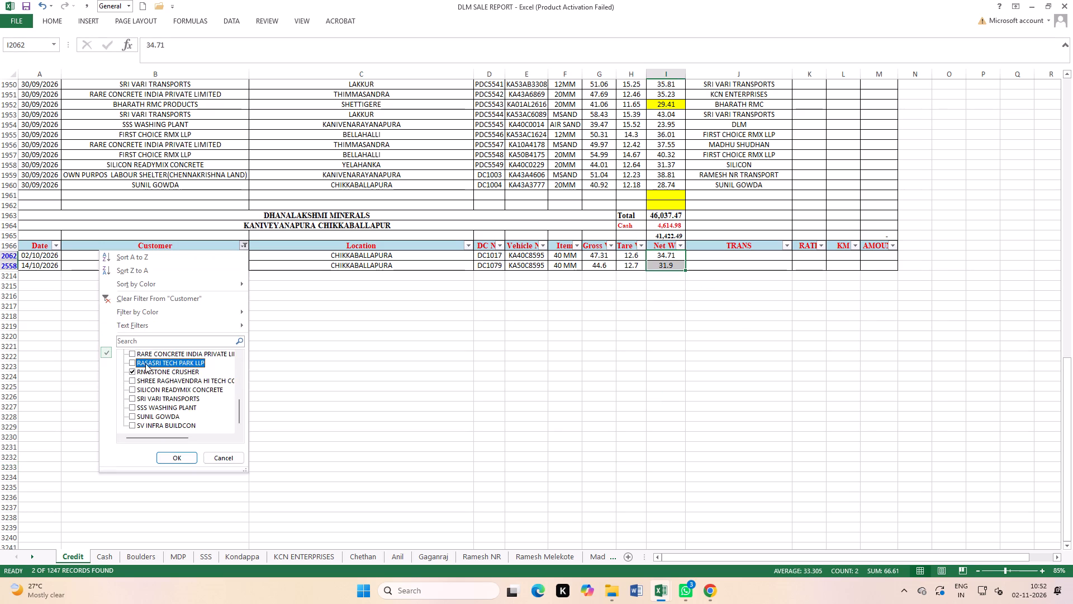
click(145, 375)
click(148, 384)
click(179, 455)
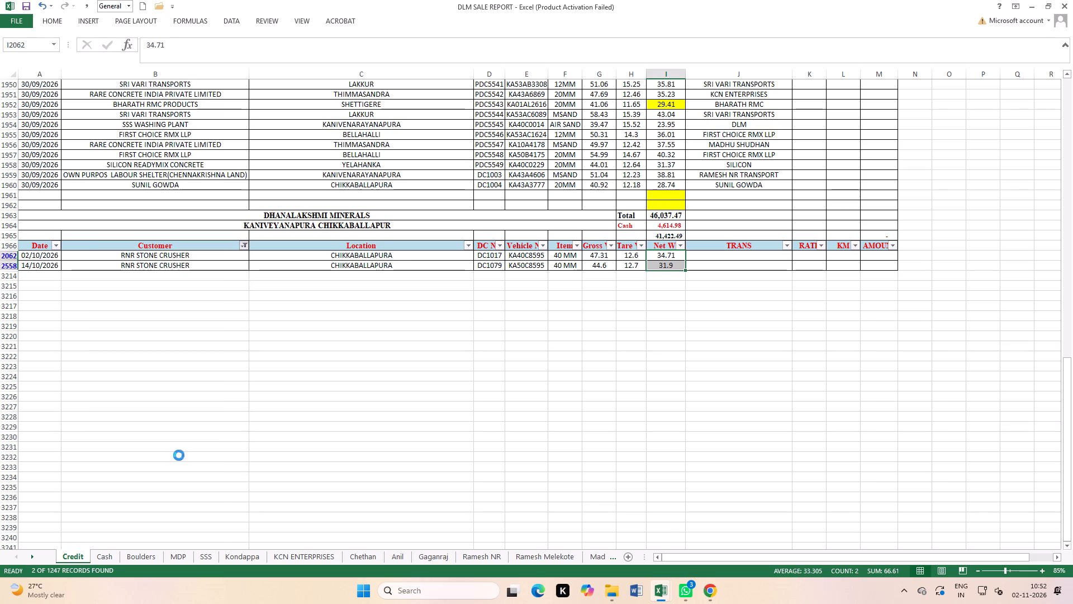
click(857, 466)
drag(662, 254, 651, 603)
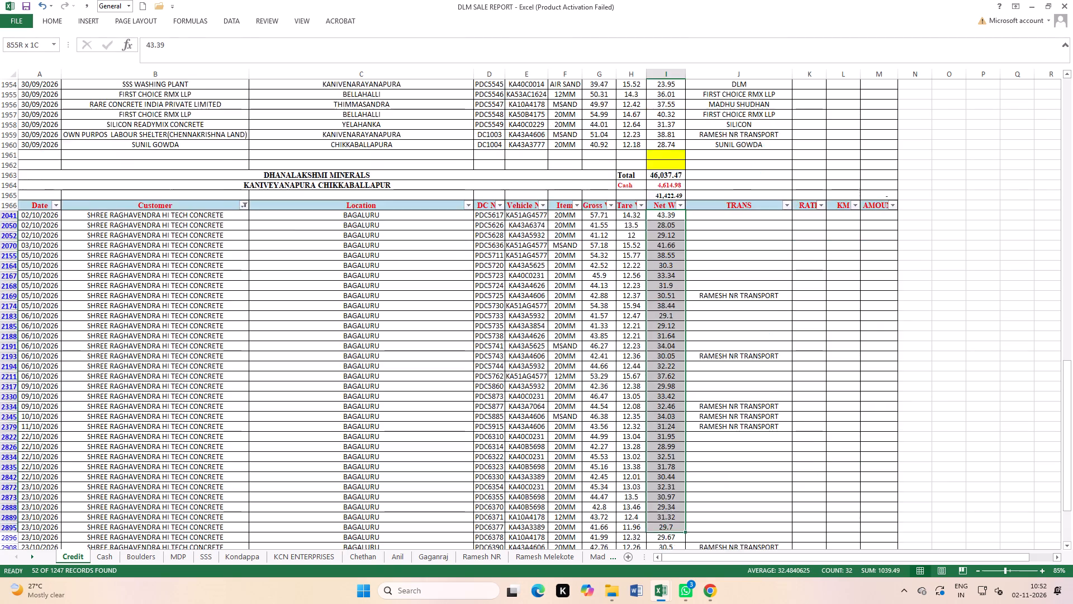
drag(651, 603, 647, 533)
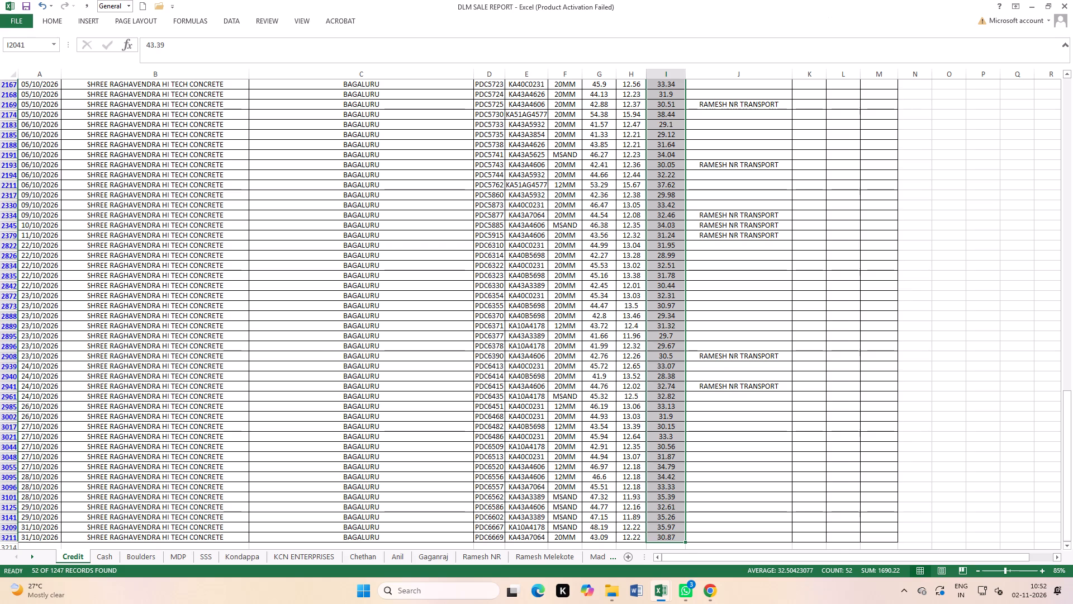
Change the Customer filter to SILICON READYMIX CONCRETE only and sum the net weights of all its October deliveries.
scroll(548, 130, up, 17)
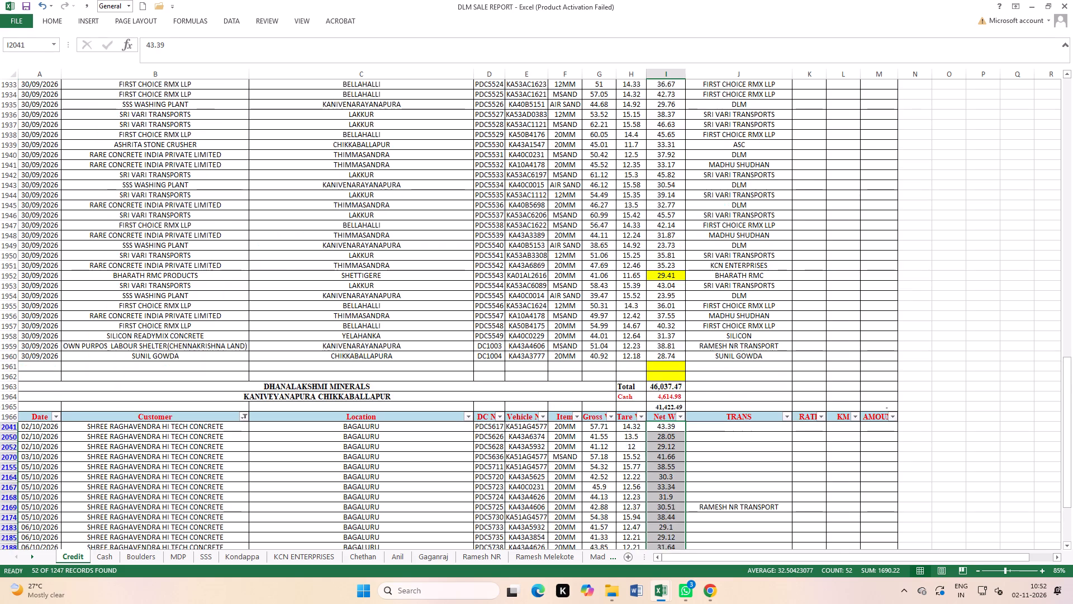
scroll(530, 145, down, 4)
click(314, 331)
click(243, 292)
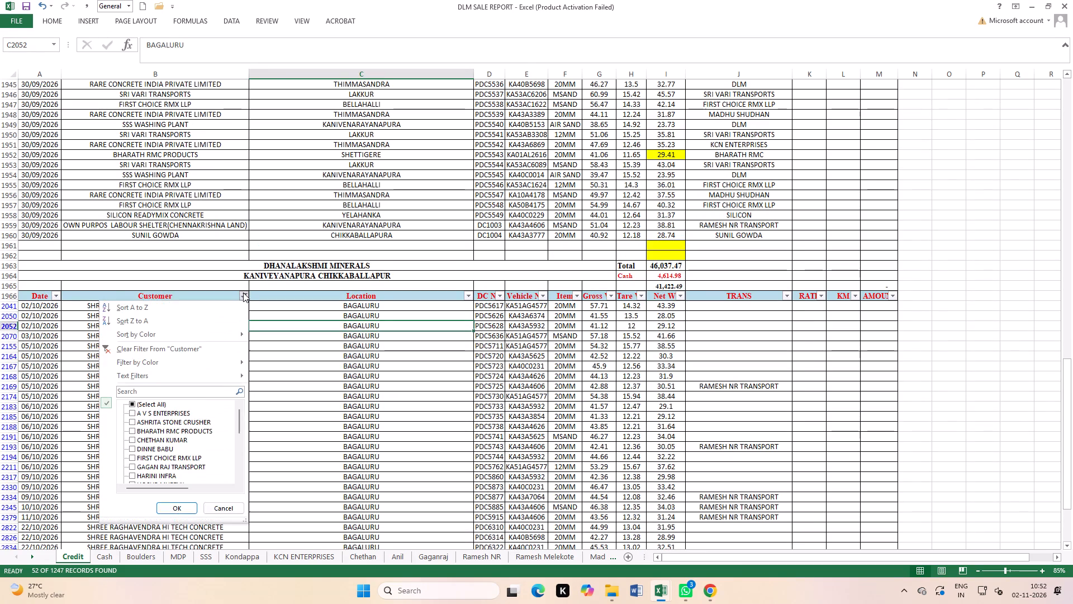
scroll(166, 433, down, 6)
click(151, 432)
click(148, 441)
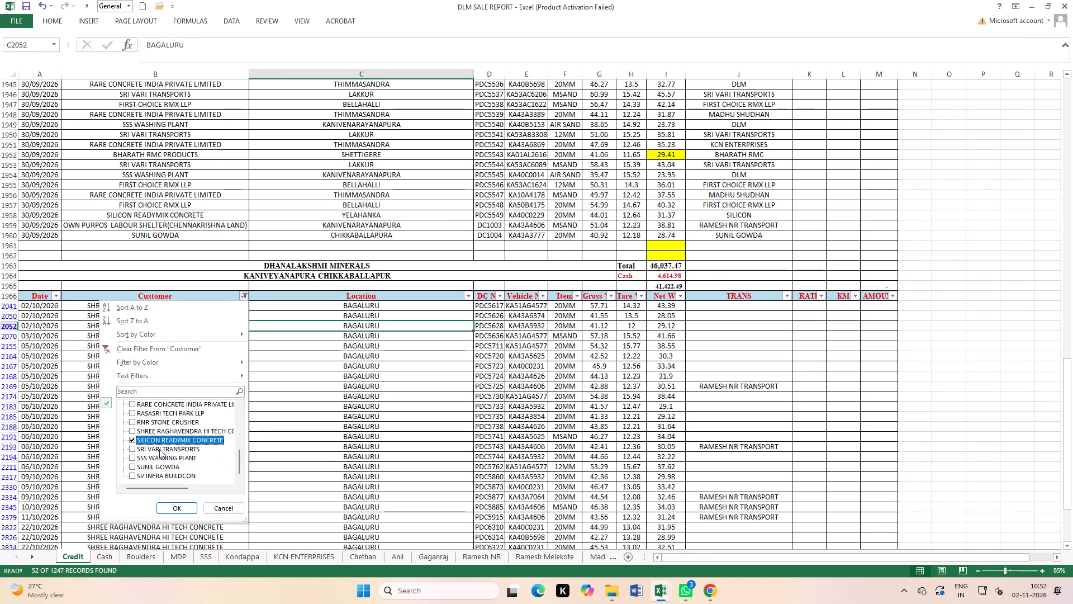
click(182, 506)
click(781, 425)
drag(663, 308, 664, 540)
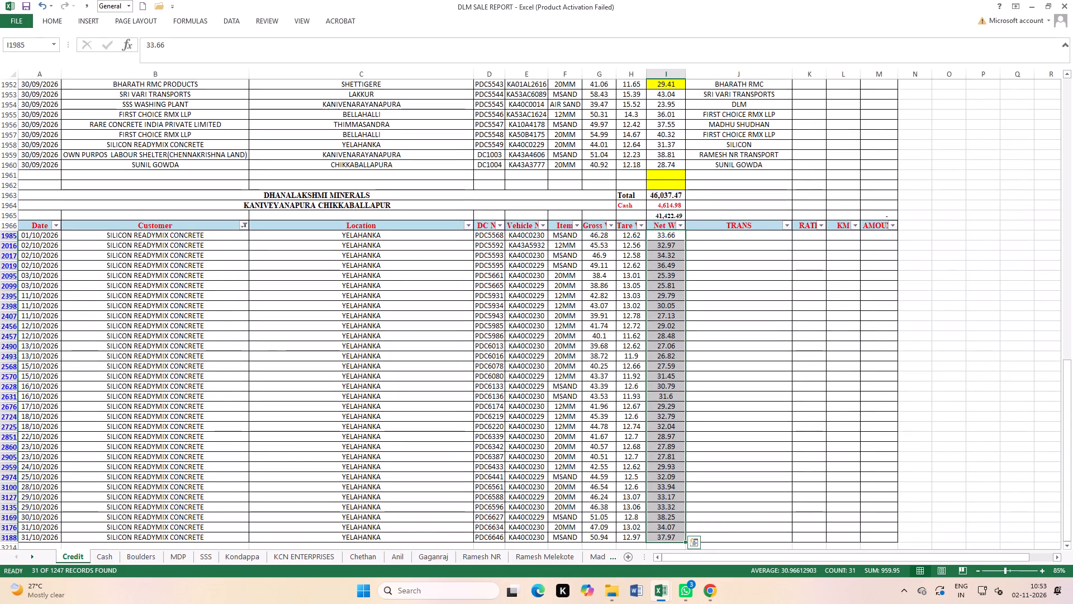
Change the Customer filter to SRI VARI TRANSPORTS only and sum the net weights of all its October deliveries.
click(241, 227)
scroll(171, 400, down, 4)
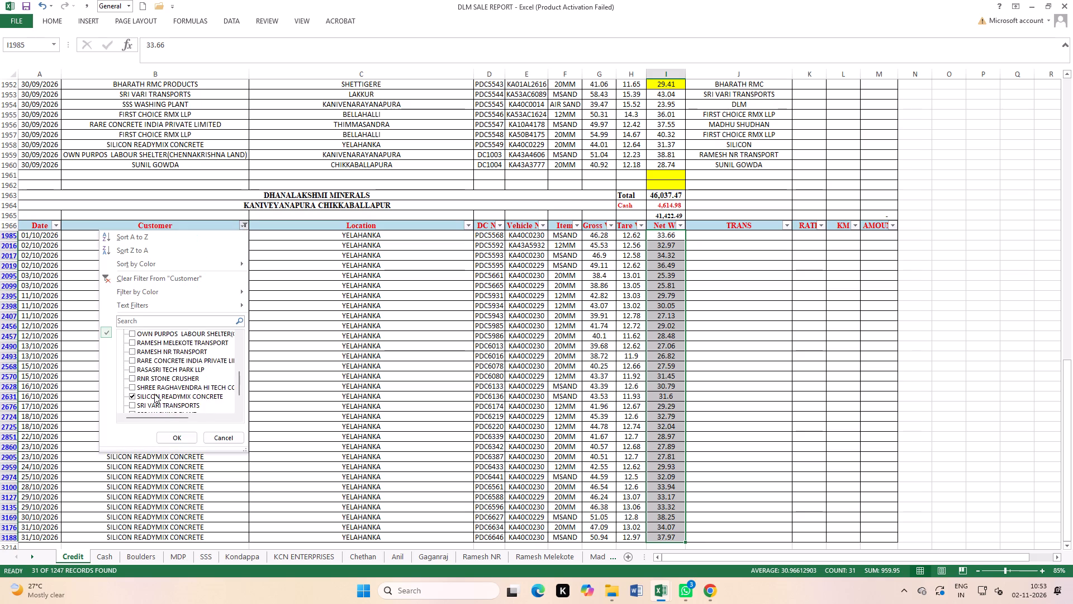
scroll(154, 394, down, 1)
click(143, 375)
click(144, 369)
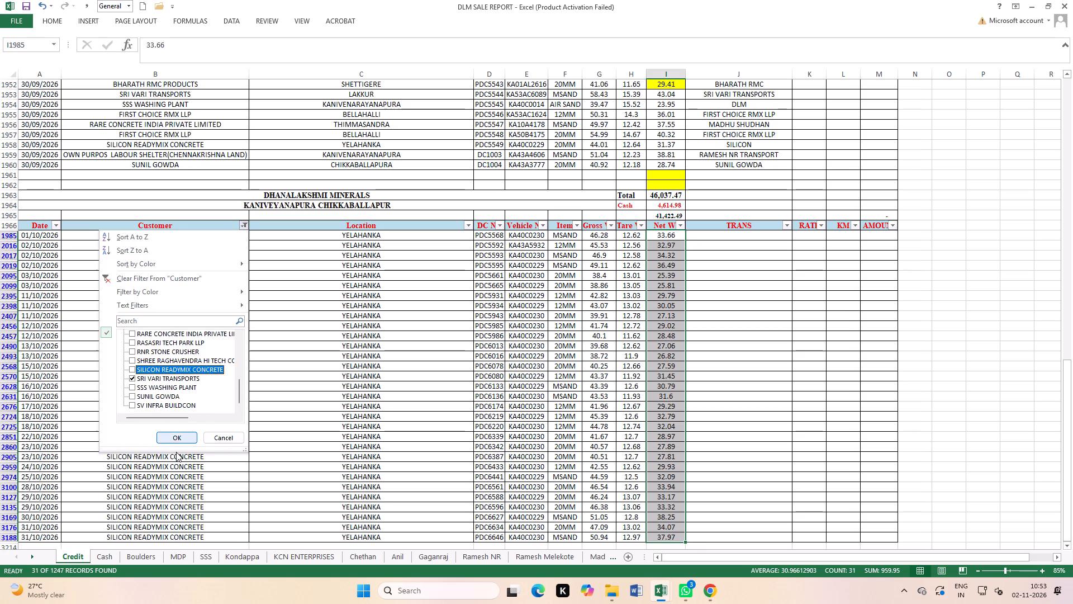
click(175, 439)
click(722, 428)
drag(662, 235, 650, 603)
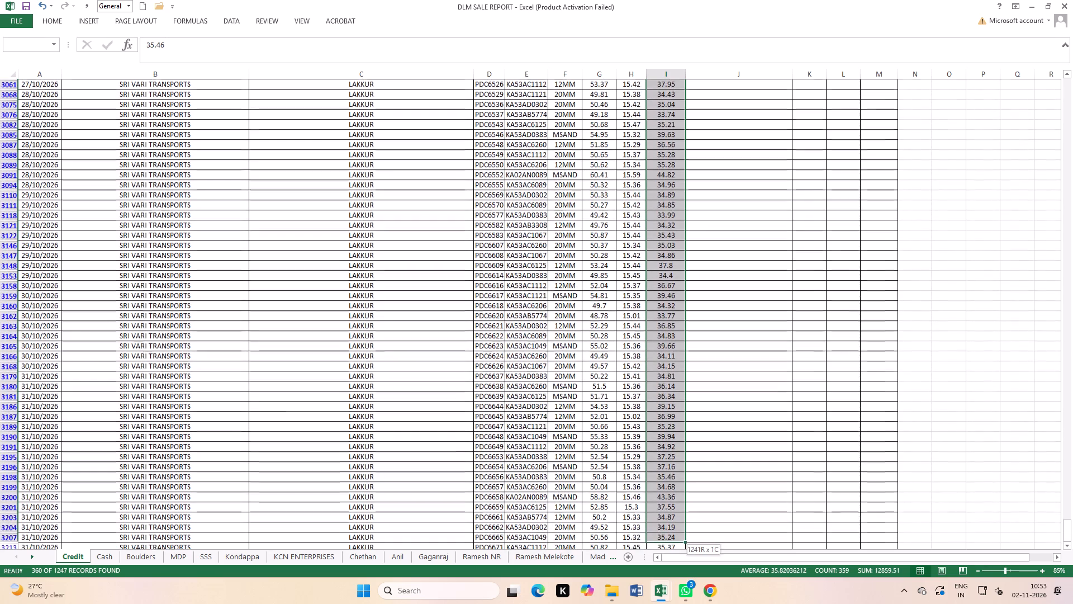
drag(650, 603, 667, 540)
scroll(728, 524, down, 2)
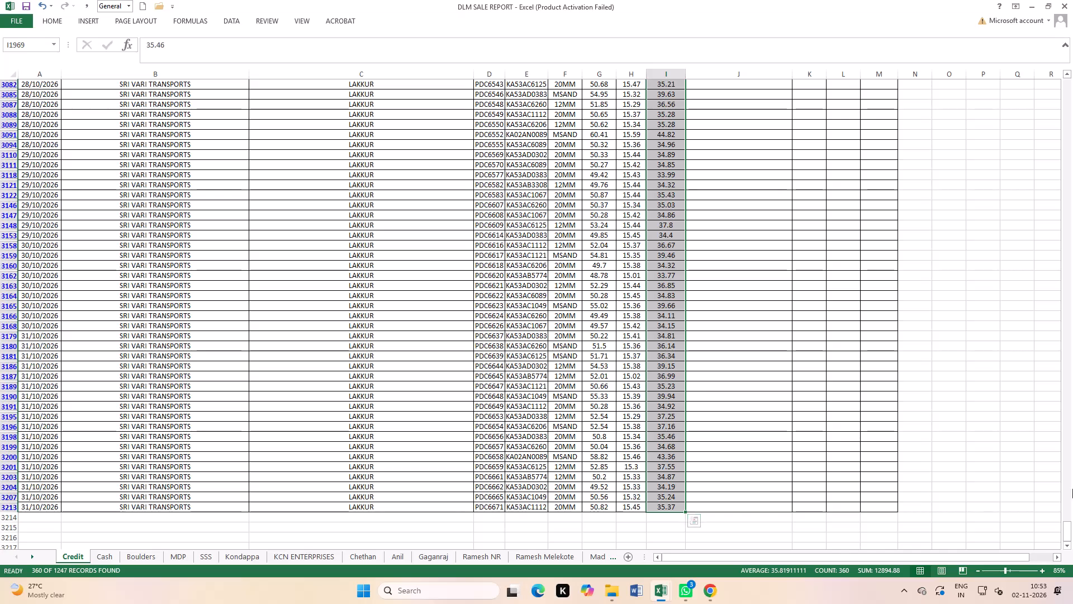
Change the Customer filter to SSS WASHING PLANT only and sum the net weights of all its October deliveries.
drag(1070, 536, 1072, 503)
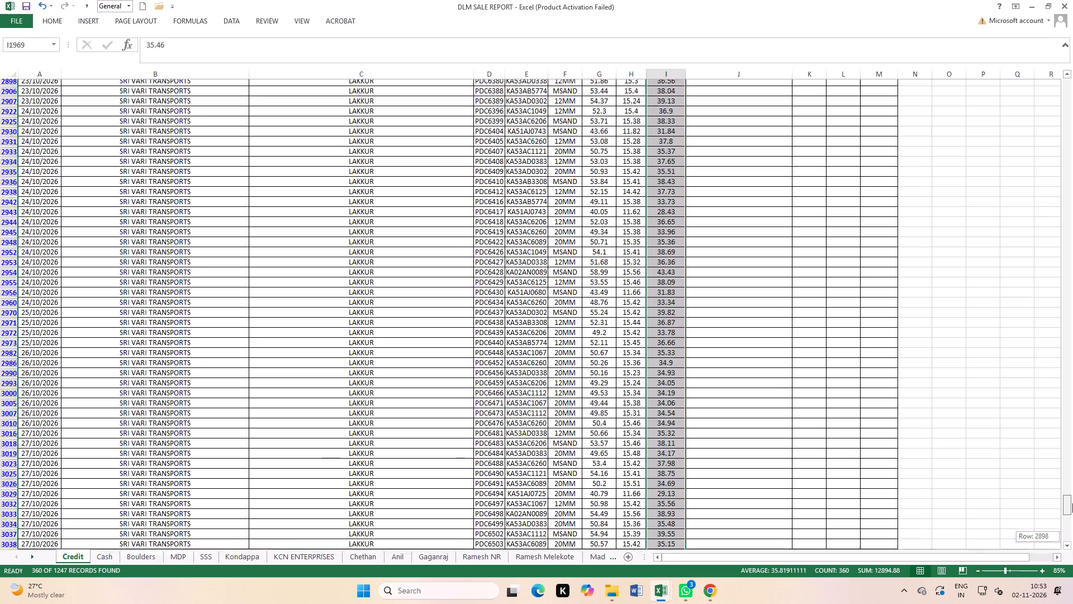
drag(1072, 503, 1072, 451)
scroll(475, 492, up, 20)
scroll(475, 492, up, 20)
scroll(475, 492, up, 9)
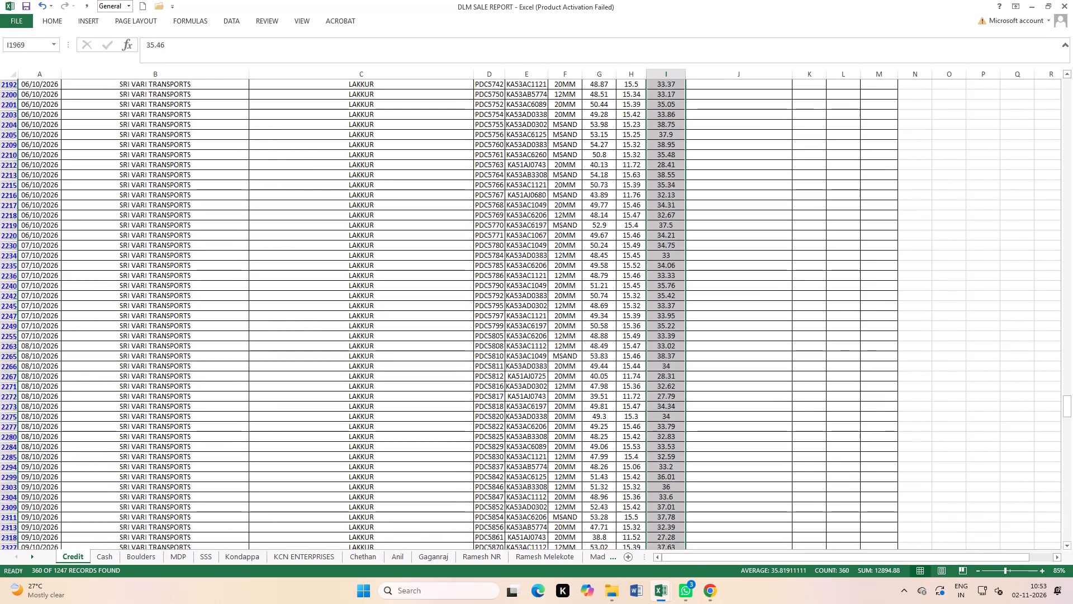
scroll(470, 485, up, 20)
scroll(470, 485, up, 13)
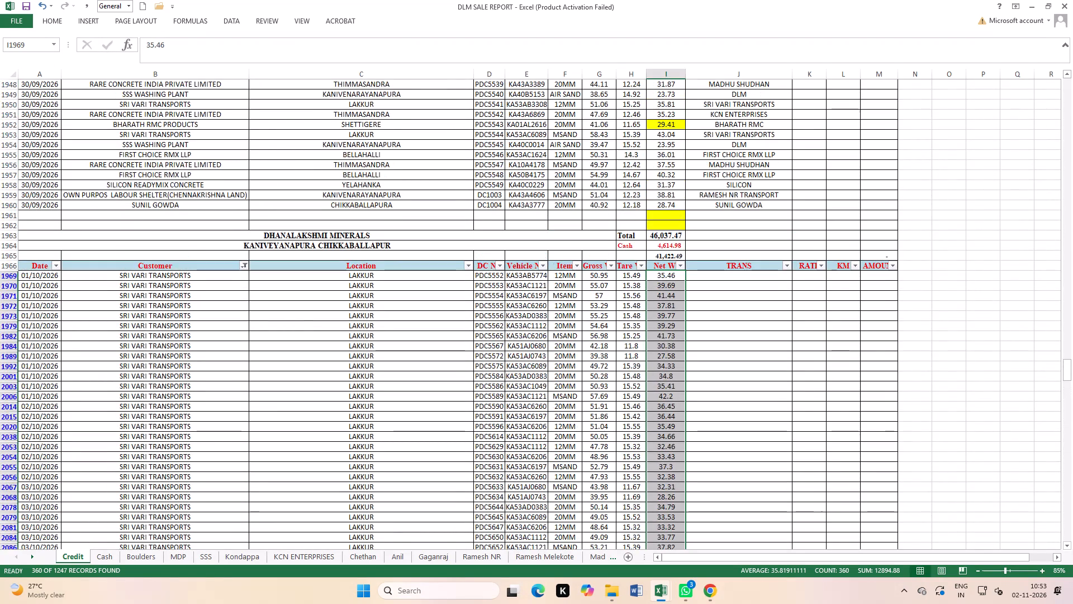
click(245, 266)
scroll(193, 338, down, 4)
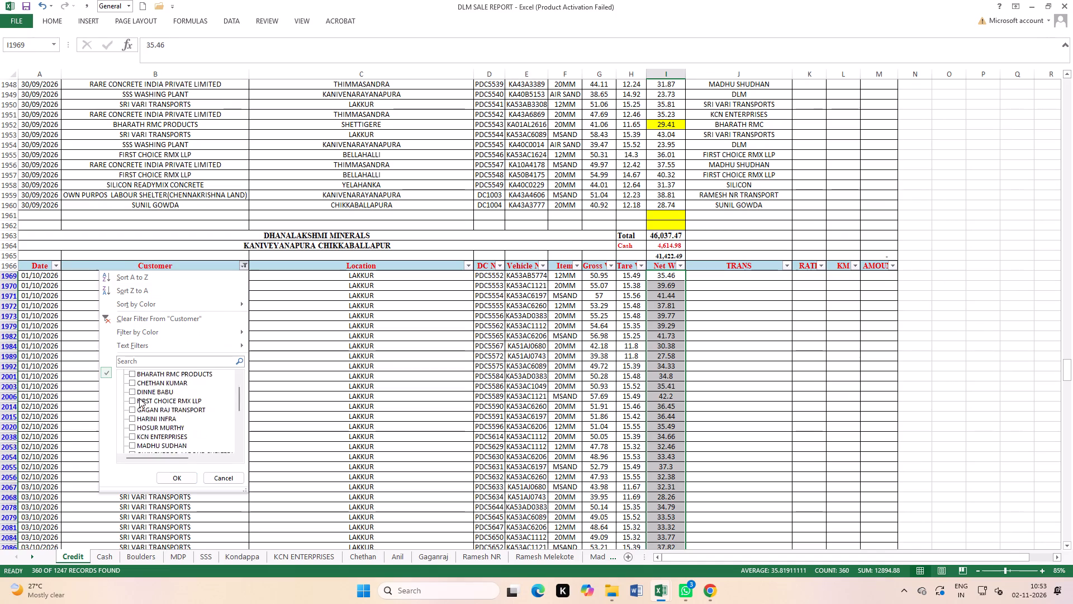
scroll(139, 398, down, 4)
click(143, 419)
click(144, 427)
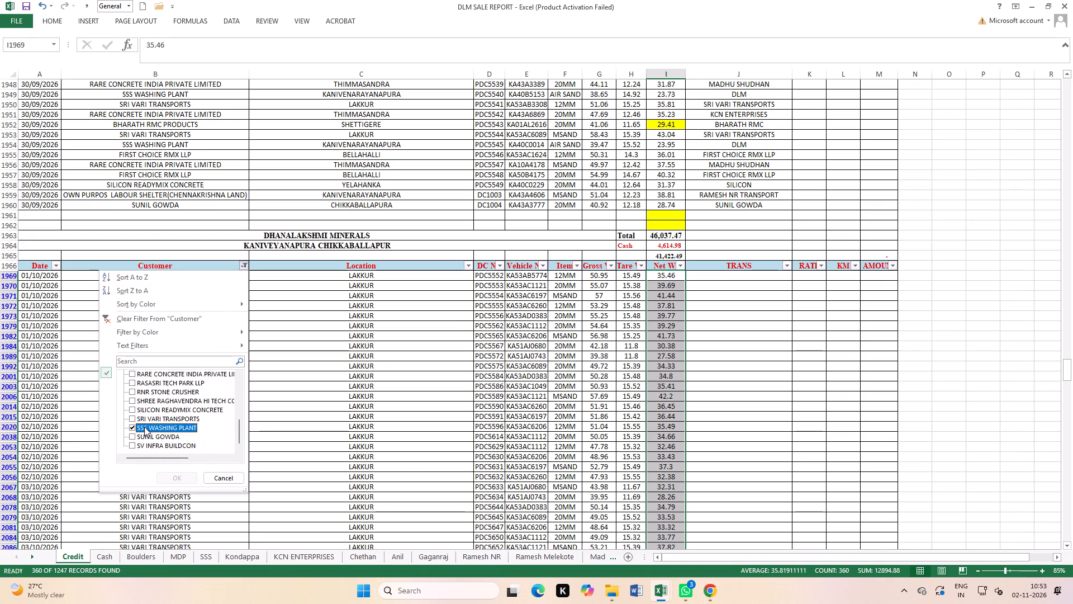
click(179, 477)
click(735, 446)
drag(657, 273, 668, 527)
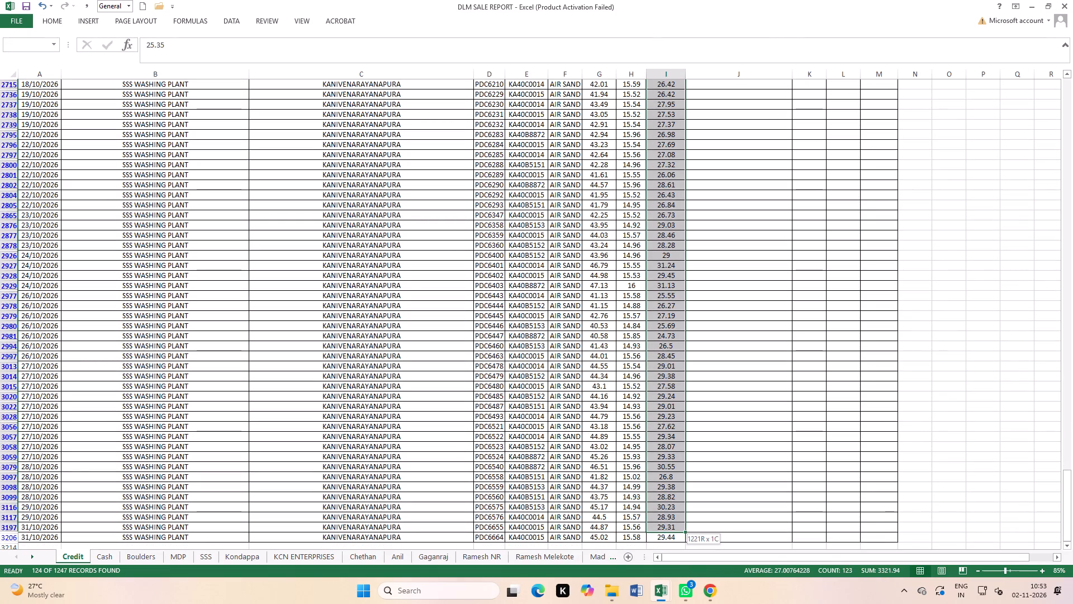
drag(668, 527, 668, 536)
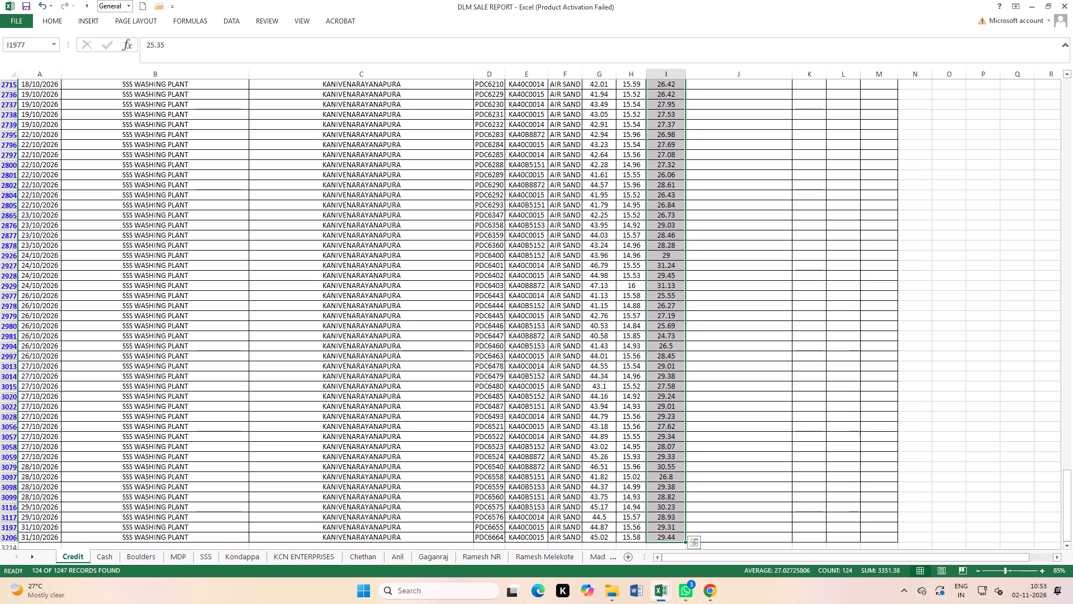
Change the Customer filter to only the customer listed between SSS WASHING PLANT and SV INFRA BUILDCON and sum that customer's October net weights.
drag(1068, 484, 1070, 418)
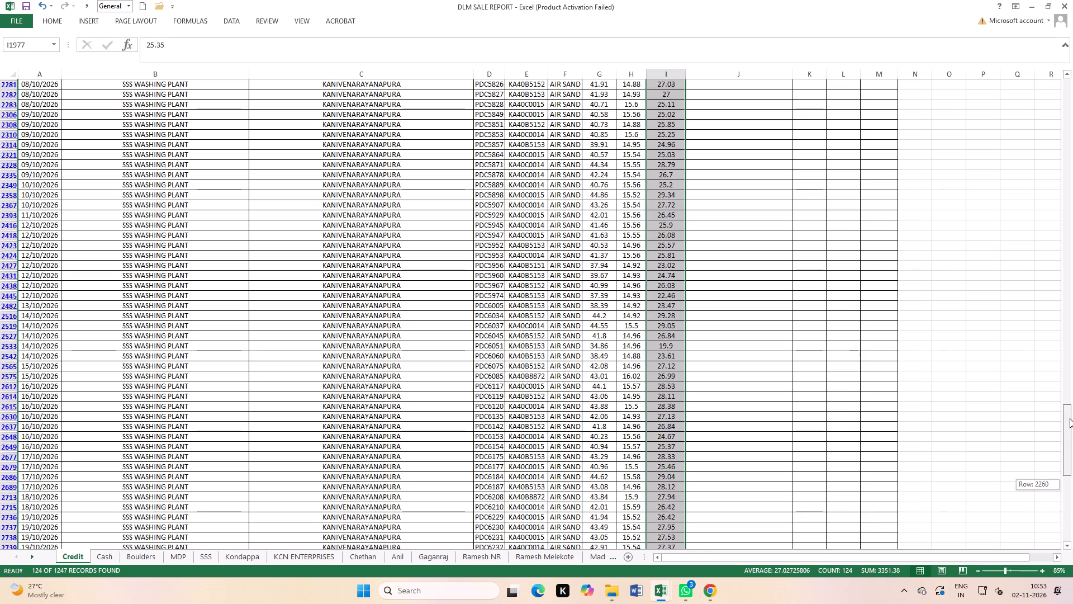
drag(1070, 418, 1072, 356)
scroll(821, 366, down, 9)
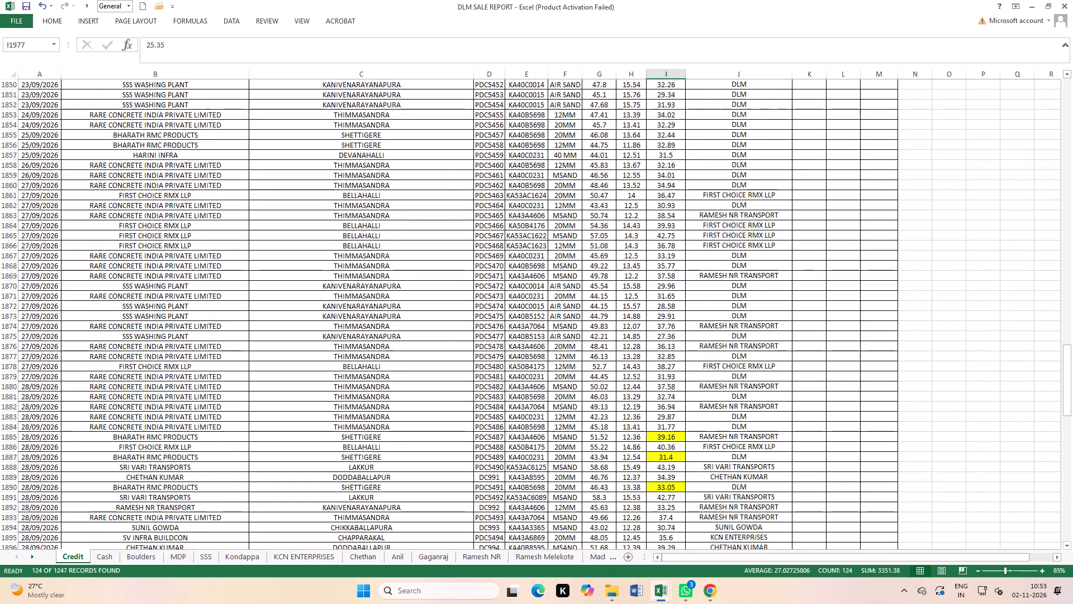
scroll(674, 385, down, 20)
scroll(674, 385, down, 10)
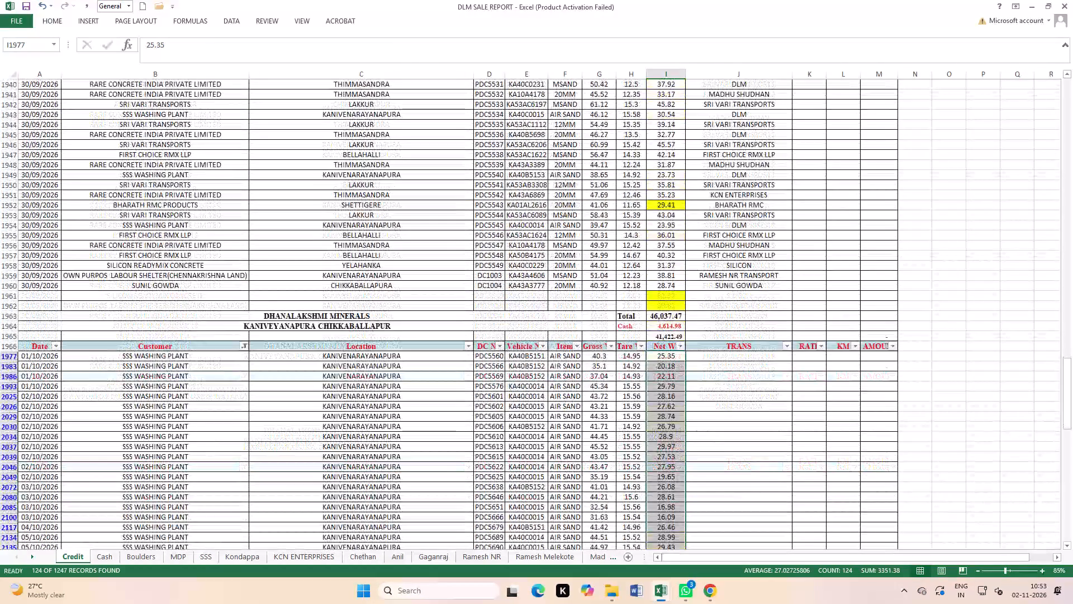
click(412, 414)
scroll(282, 384, down, 1)
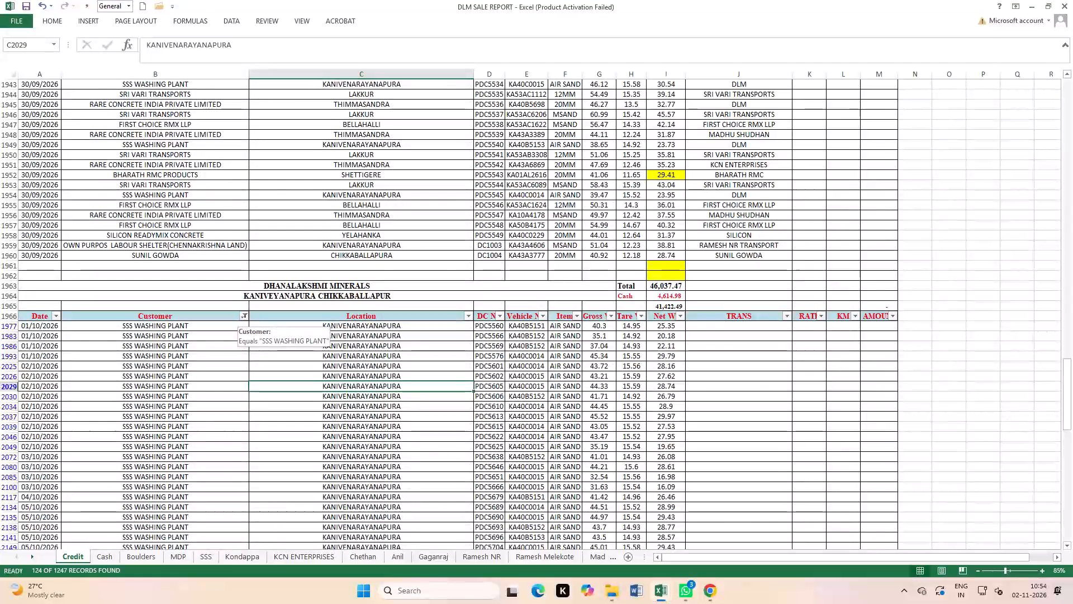
click(391, 445)
scroll(852, 195, down, 3)
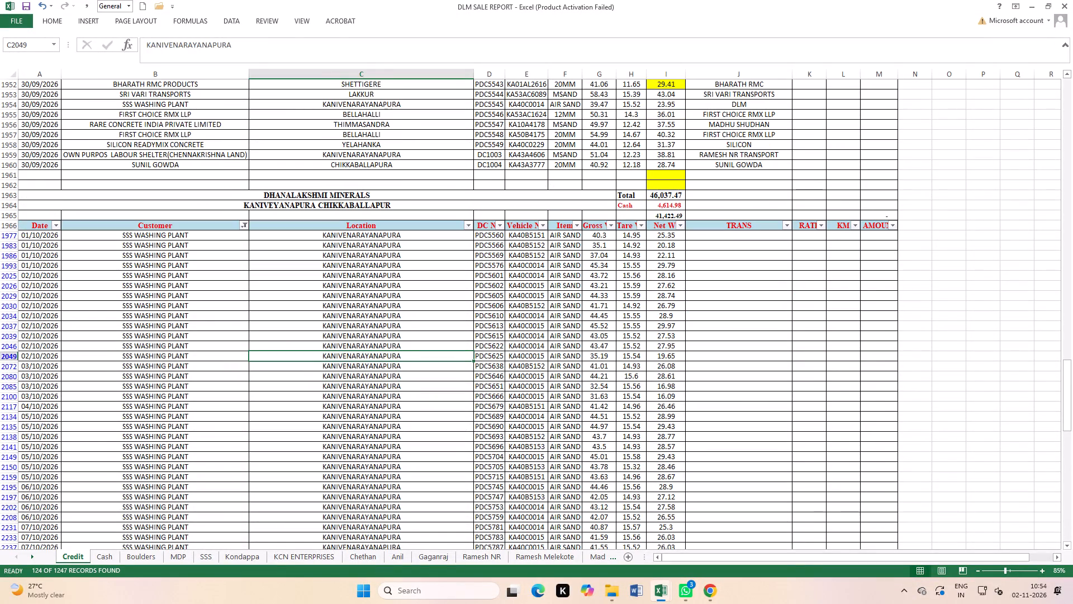
click(550, 376)
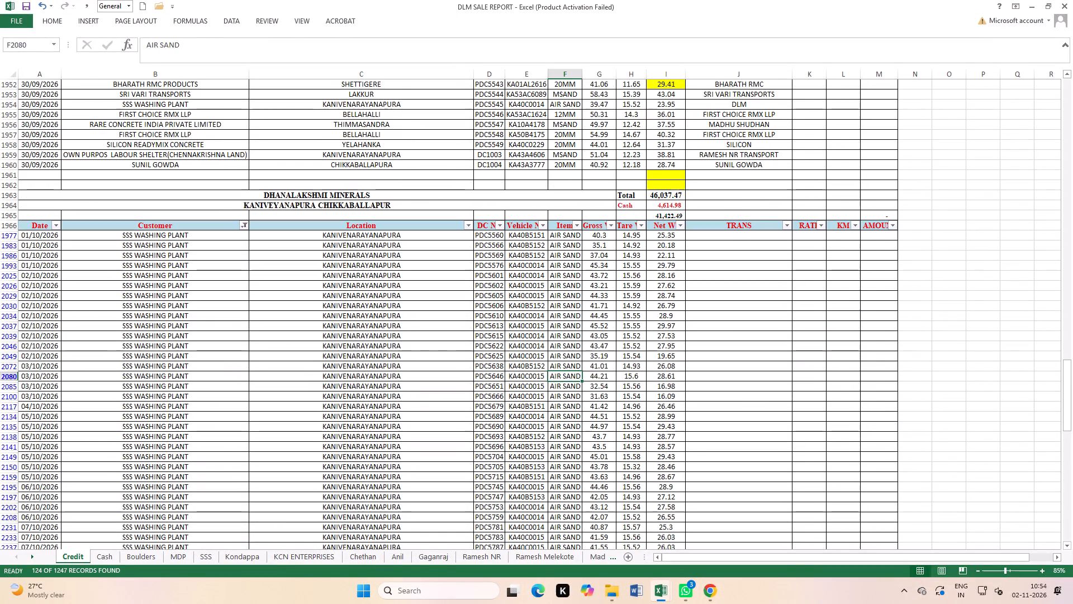
click(241, 227)
scroll(185, 380, down, 9)
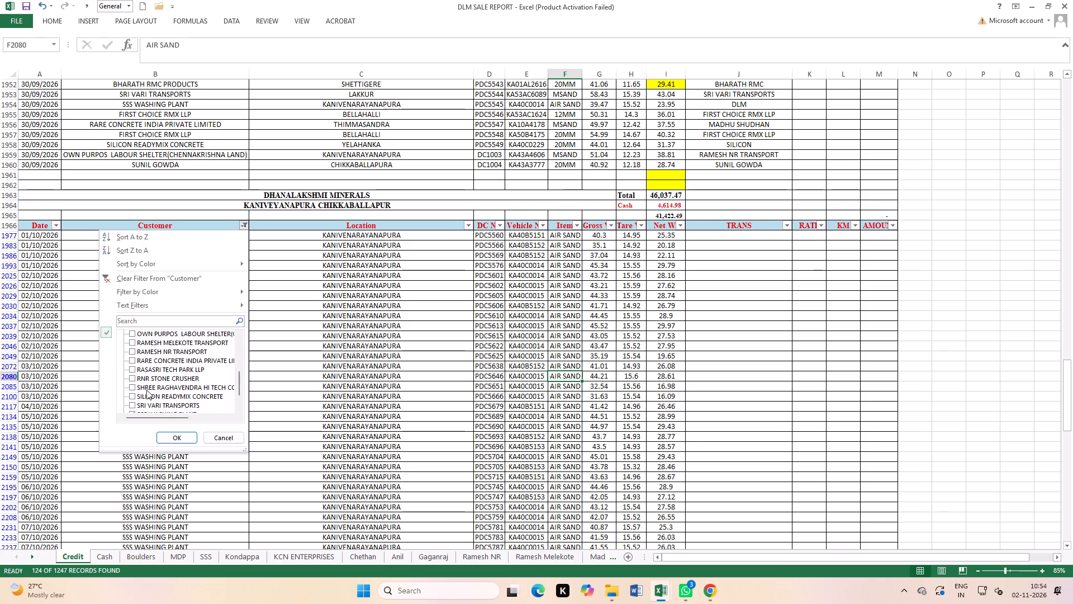
click(146, 386)
click(150, 397)
click(173, 428)
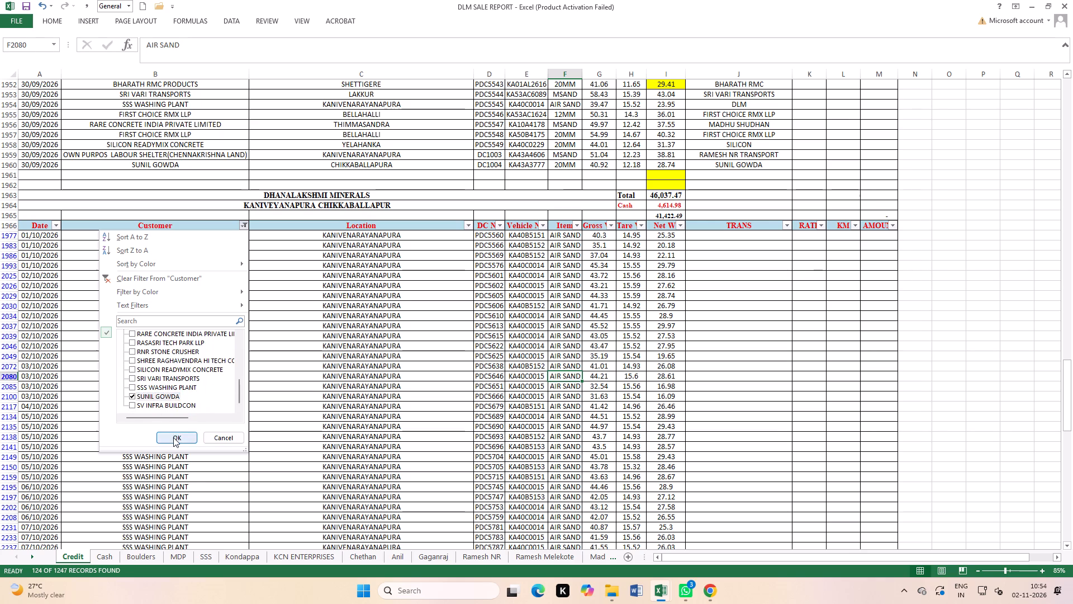
click(173, 437)
click(823, 408)
drag(660, 233, 670, 501)
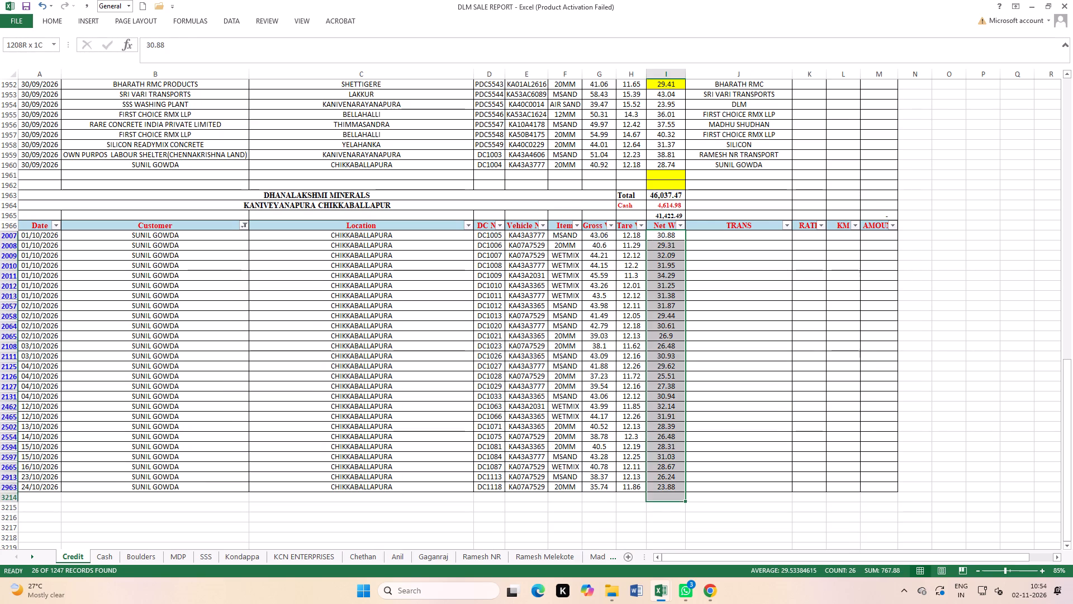
drag(670, 501, 672, 492)
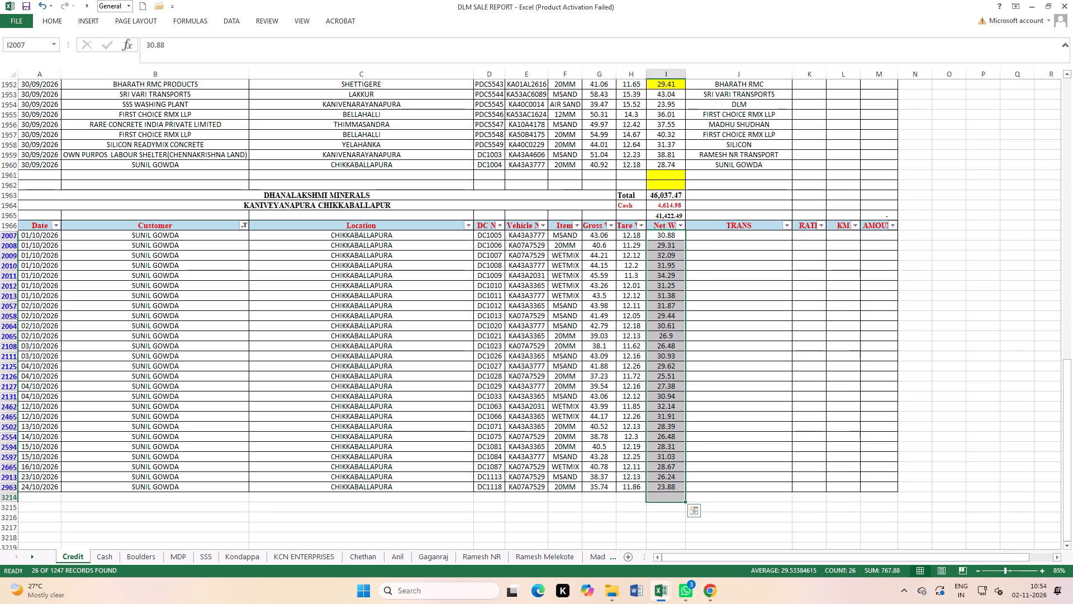
Change the Customer filter to SV INFRA BUILDCON only and sum the net weights of all its October deliveries.
click(239, 228)
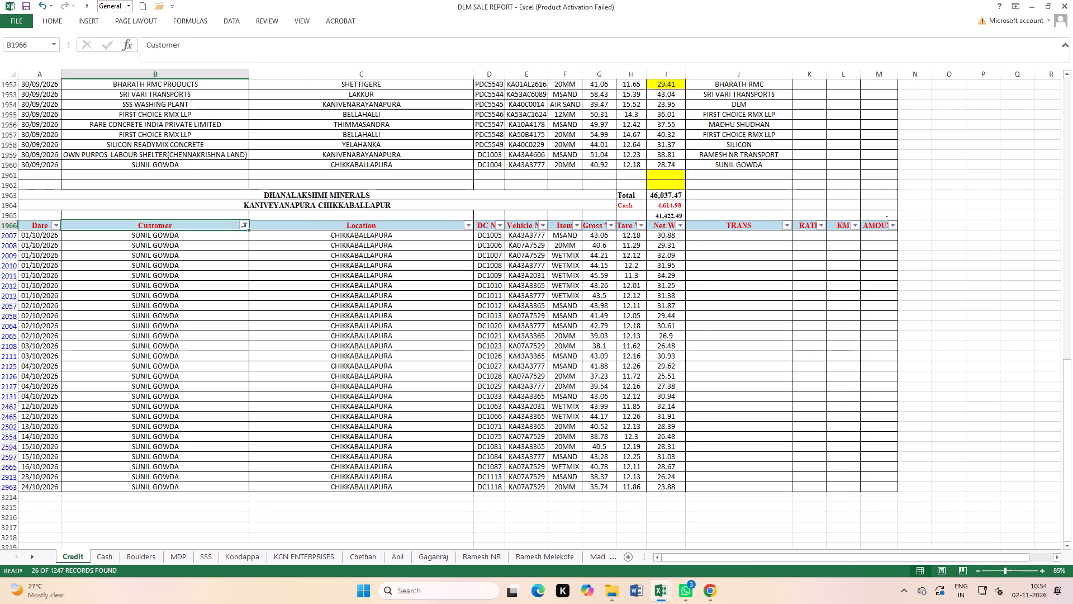
click(241, 223)
scroll(160, 390, down, 8)
click(146, 397)
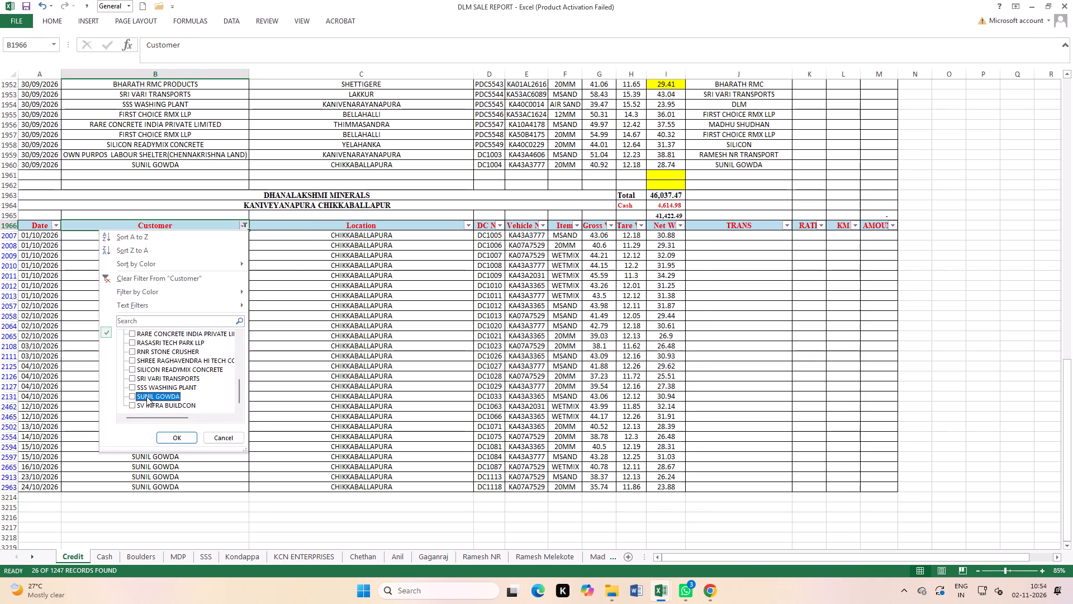
click(150, 403)
click(169, 439)
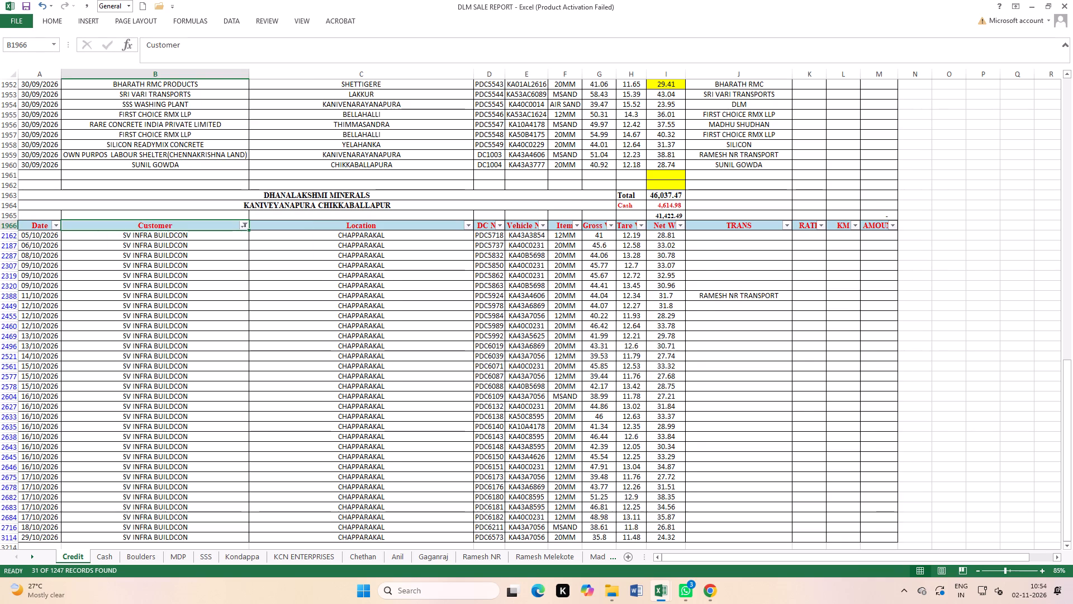
click(850, 421)
drag(672, 239, 677, 603)
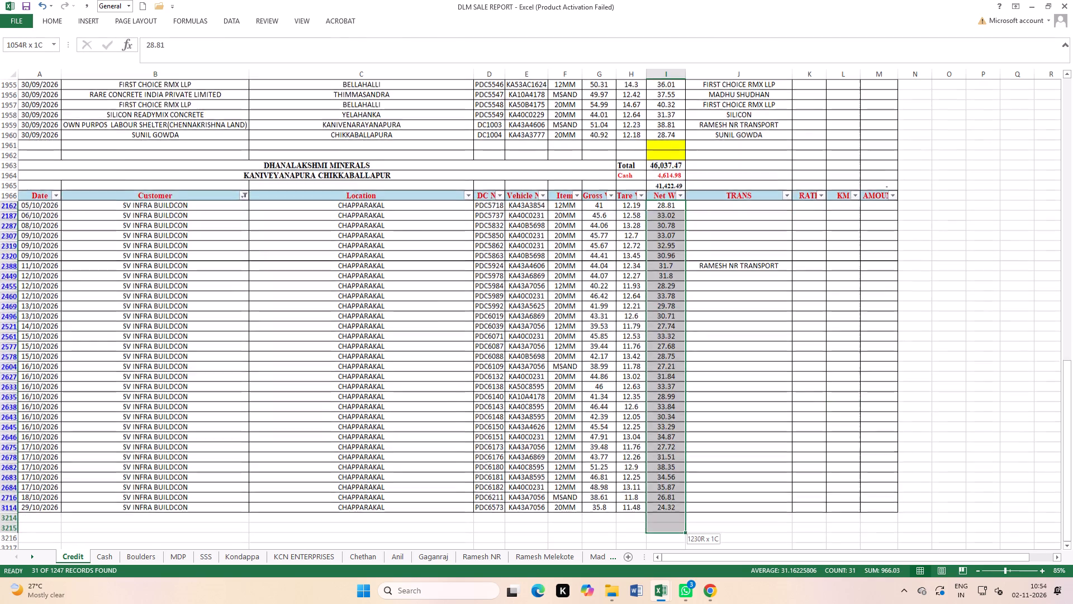
drag(677, 603, 673, 213)
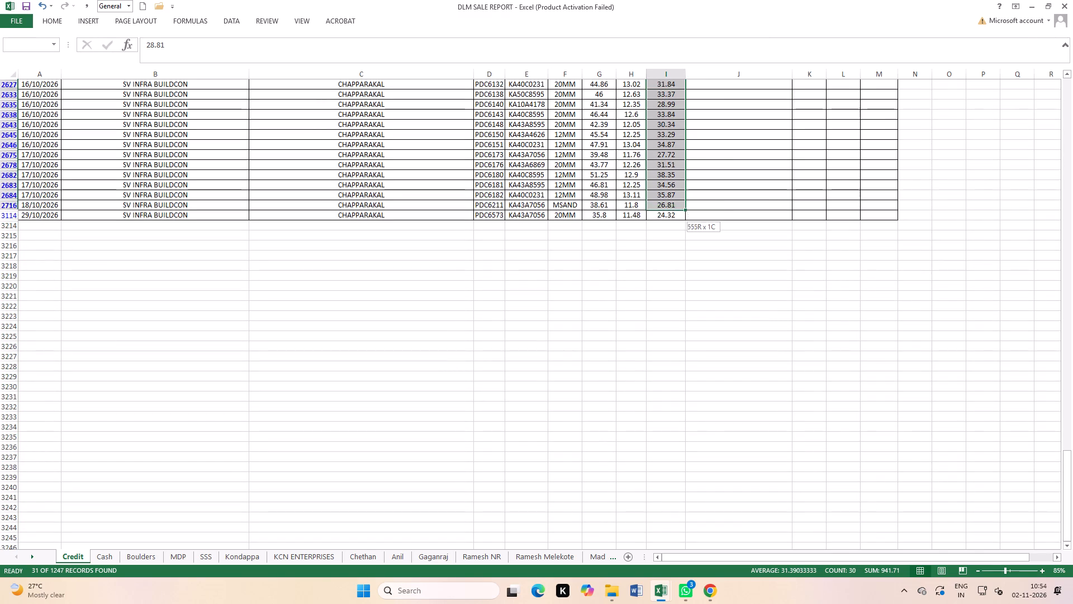
drag(673, 213, 672, 217)
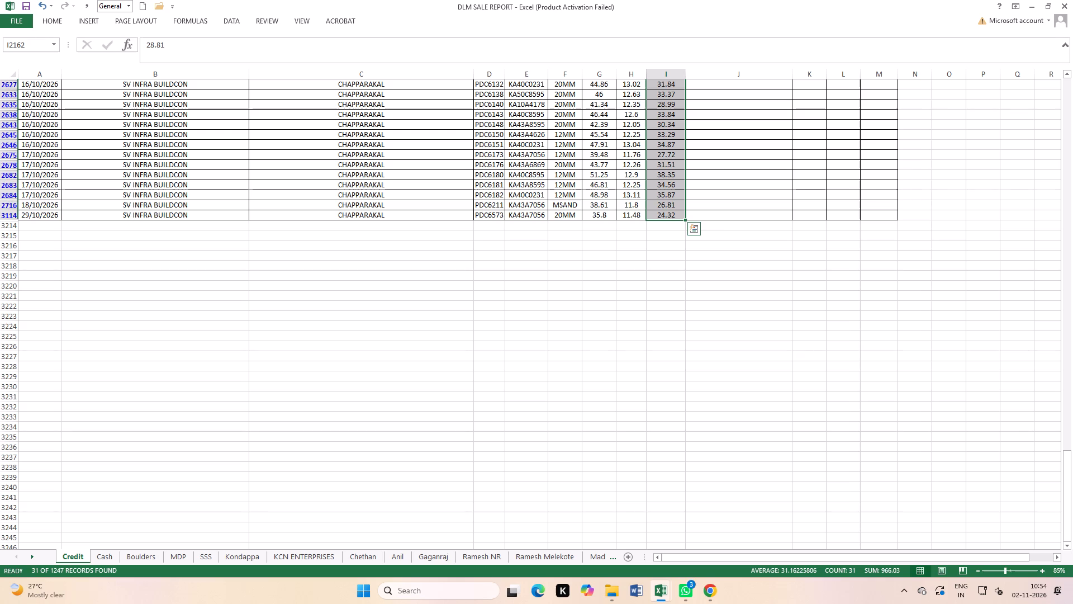
Turn off filtering on the October credit sales table so every customer's deliveries are listed.
scroll(665, 301, up, 6)
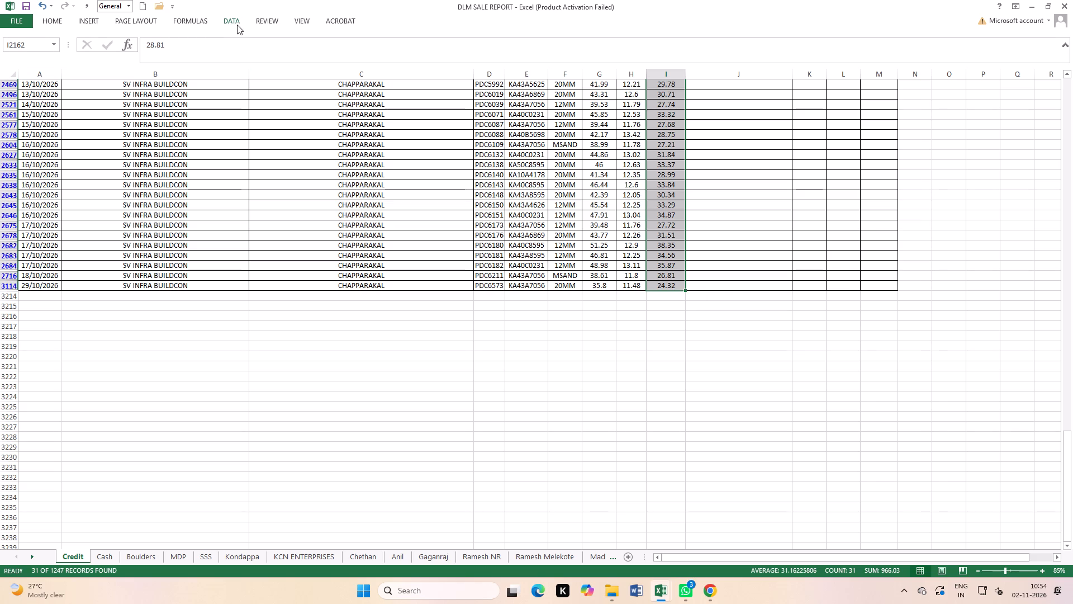
click(237, 25)
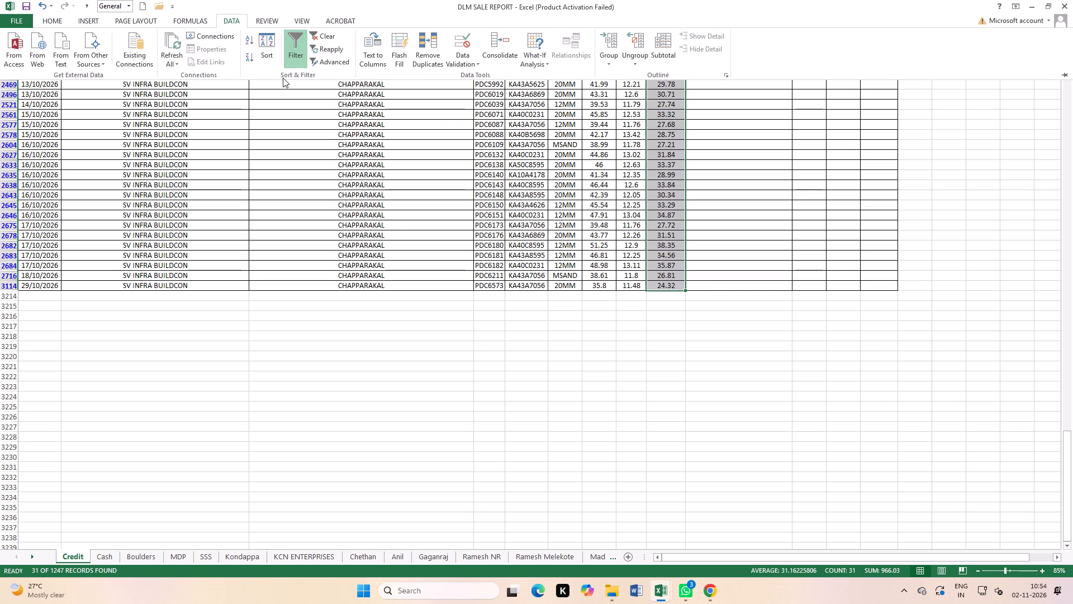
click(295, 61)
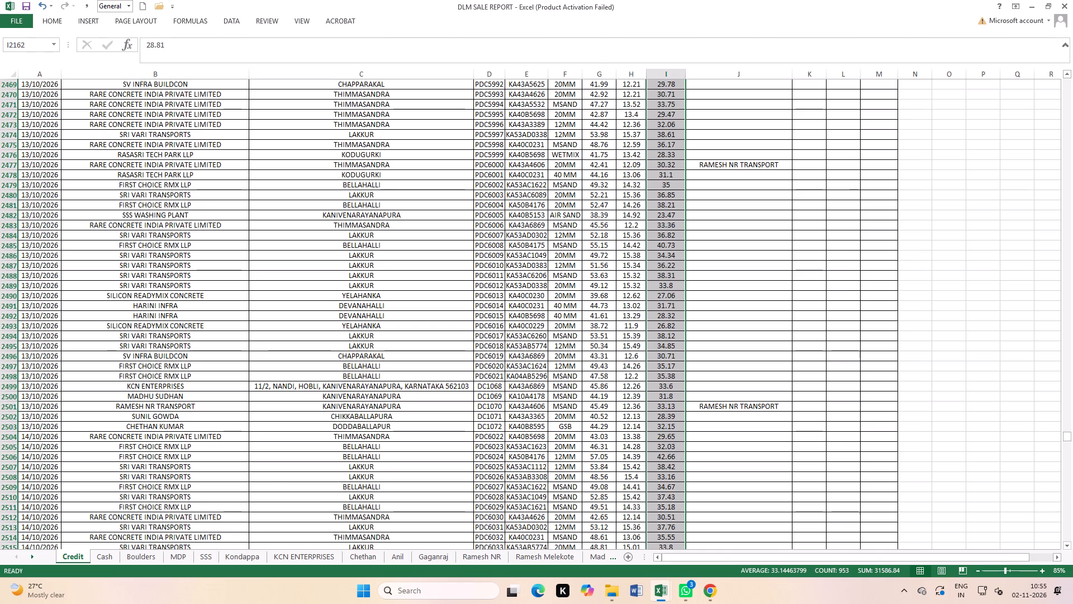
Inspect the cell range used by the net weight total formula just above the October table's Net Wt header.
scroll(727, 361, up, 20)
scroll(727, 361, up, 20)
scroll(727, 361, up, 2)
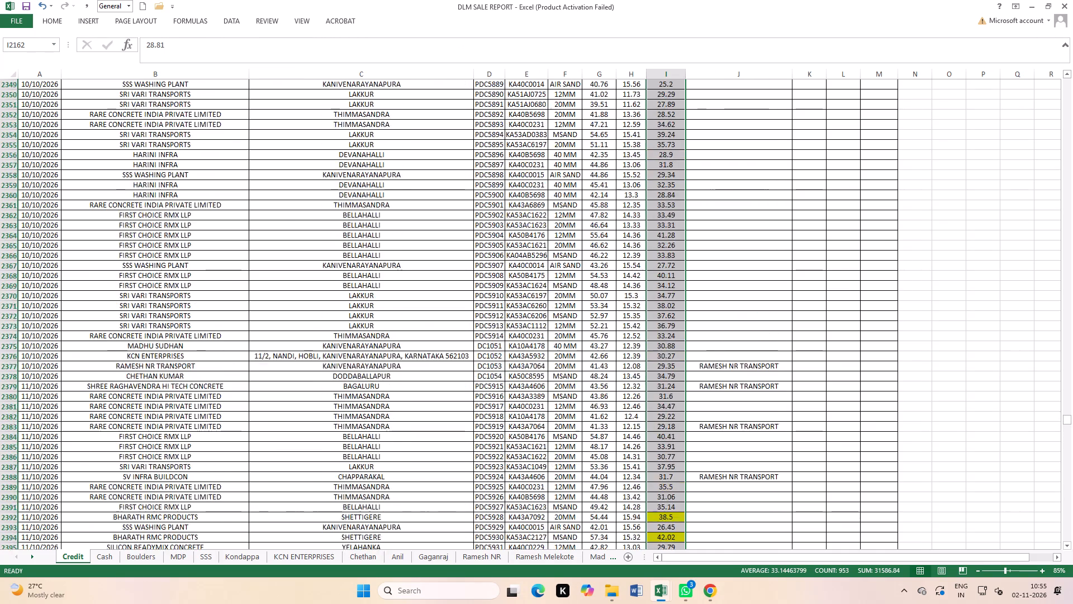
scroll(716, 352, up, 20)
scroll(716, 352, up, 20)
scroll(716, 352, up, 11)
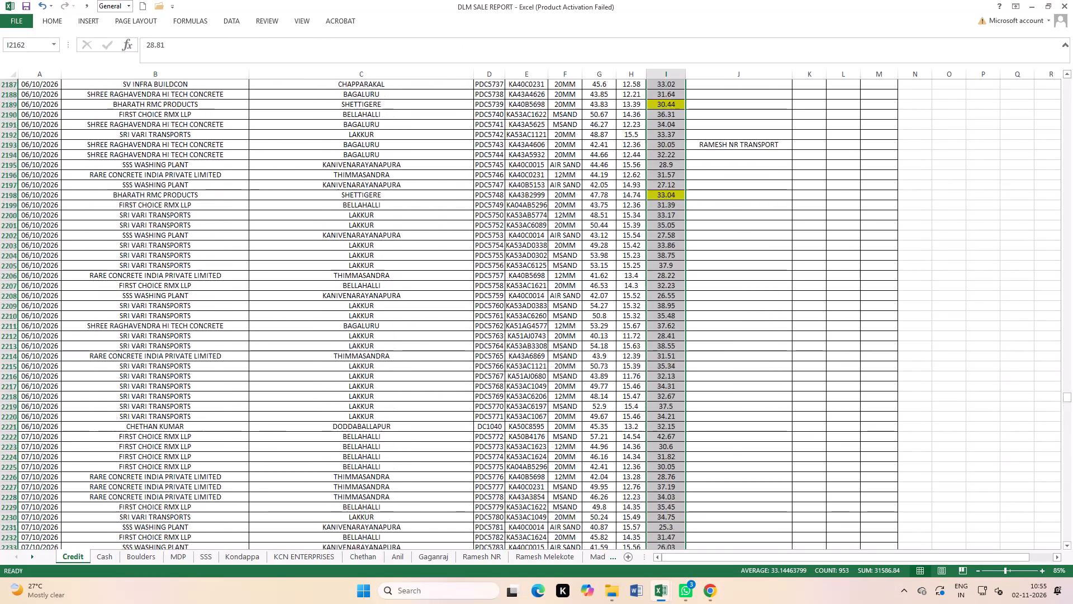
scroll(721, 365, up, 20)
scroll(721, 365, up, 20)
scroll(721, 365, up, 10)
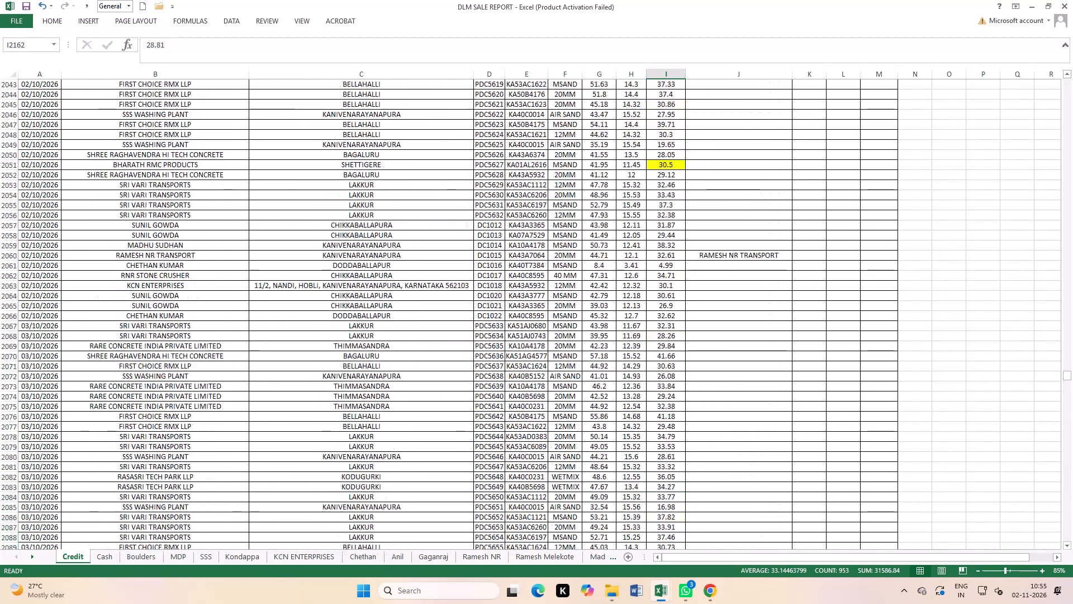
scroll(728, 374, up, 17)
scroll(728, 375, up, 8)
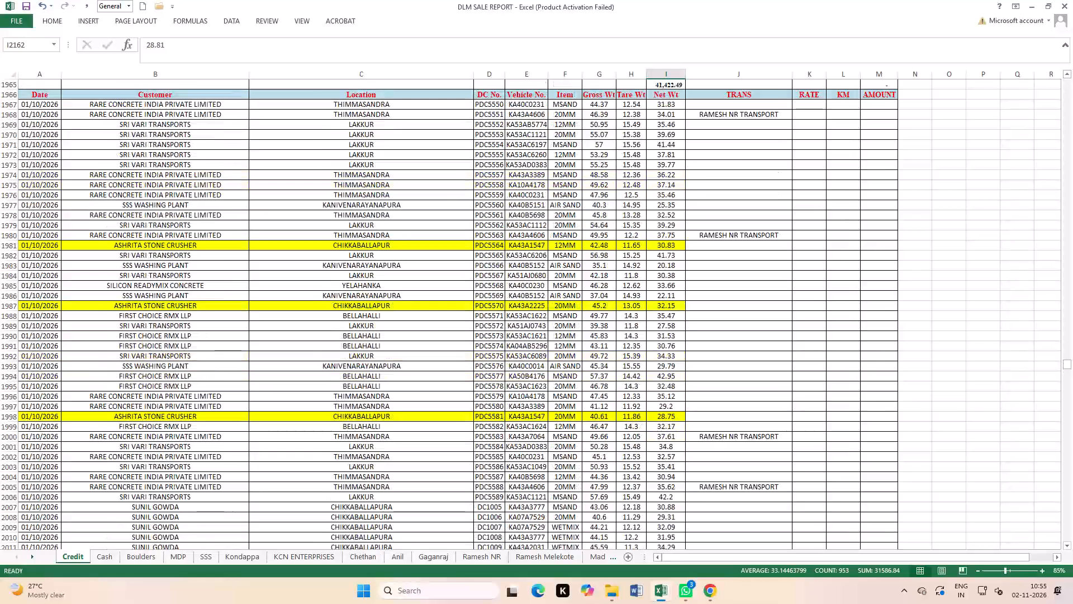
scroll(727, 374, up, 4)
click(810, 311)
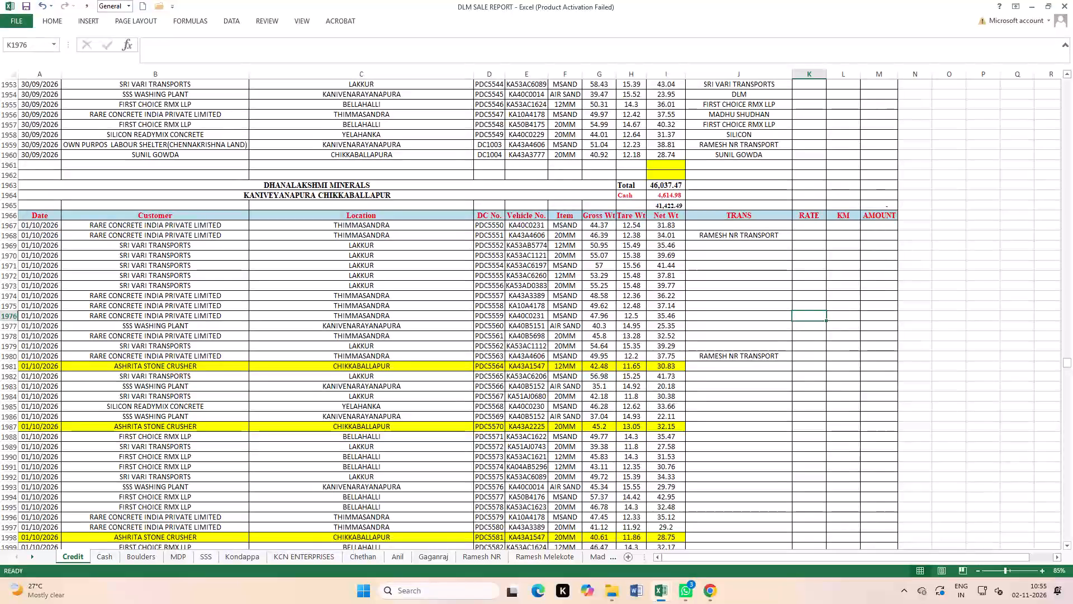
double_click(671, 206)
scroll(703, 430, down, 11)
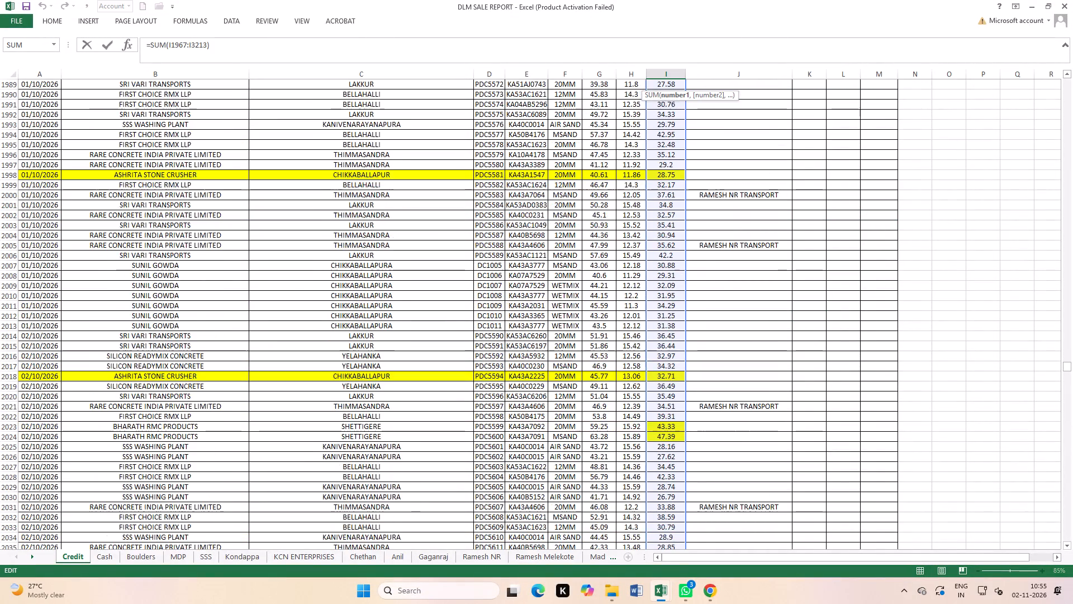
scroll(702, 433, down, 20)
scroll(703, 432, up, 5)
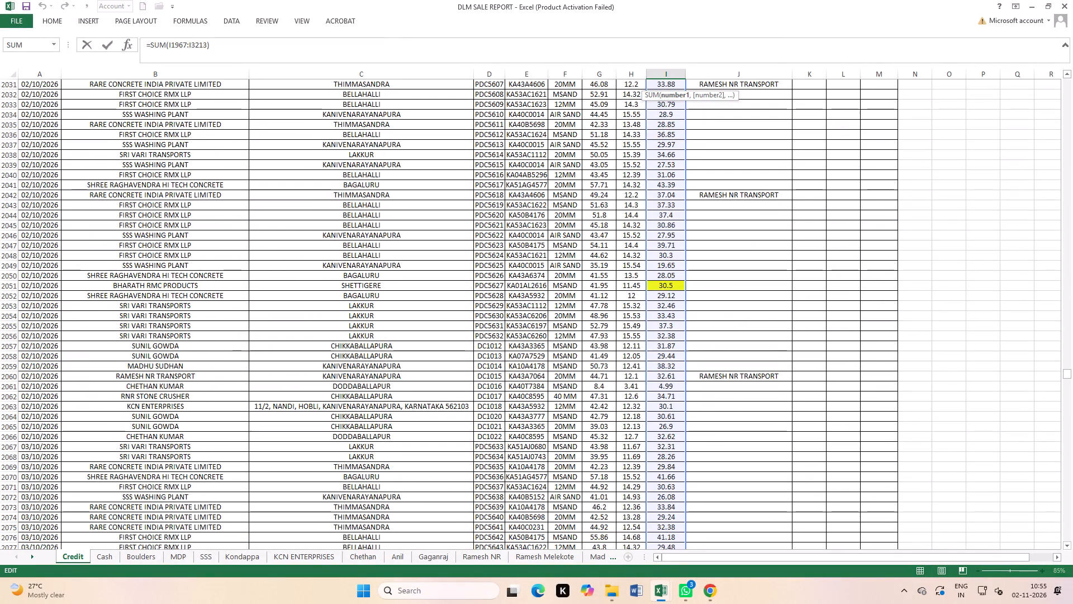
key(Return)
scroll(719, 420, up, 5)
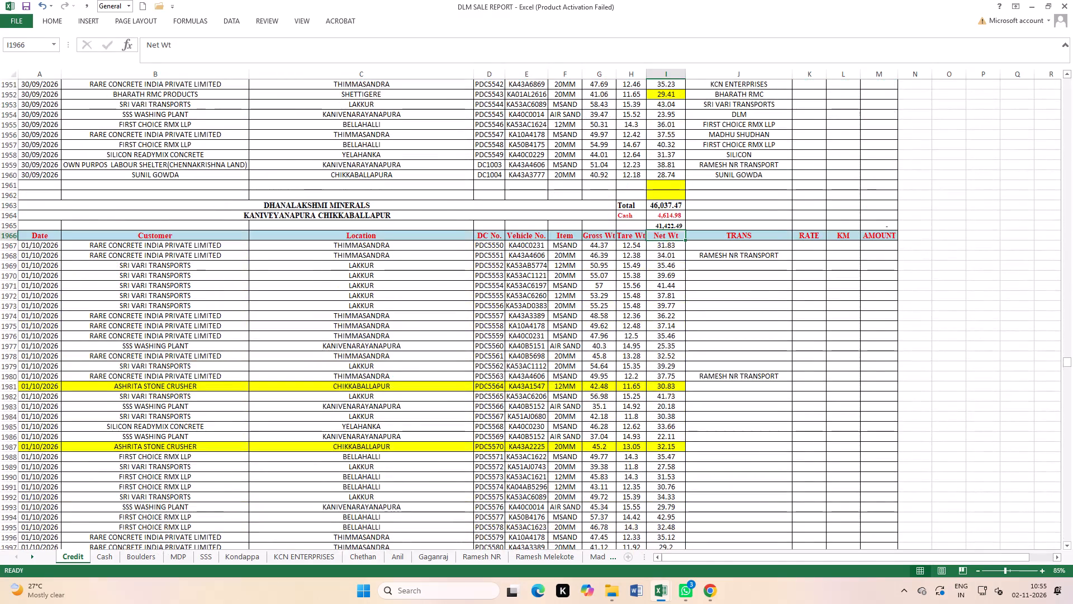
click(772, 341)
double_click(669, 224)
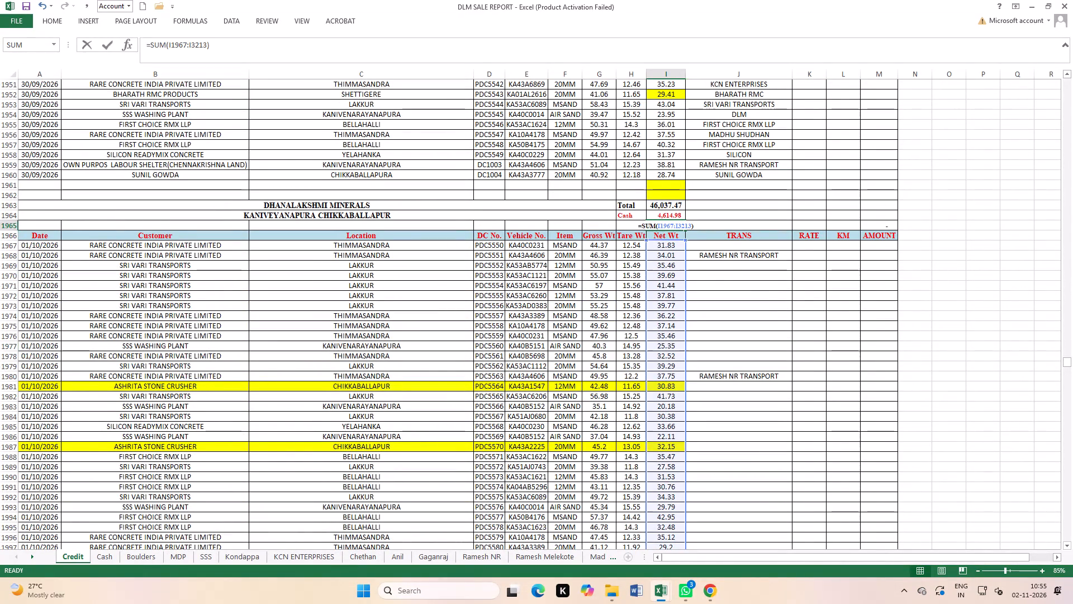
key(Return)
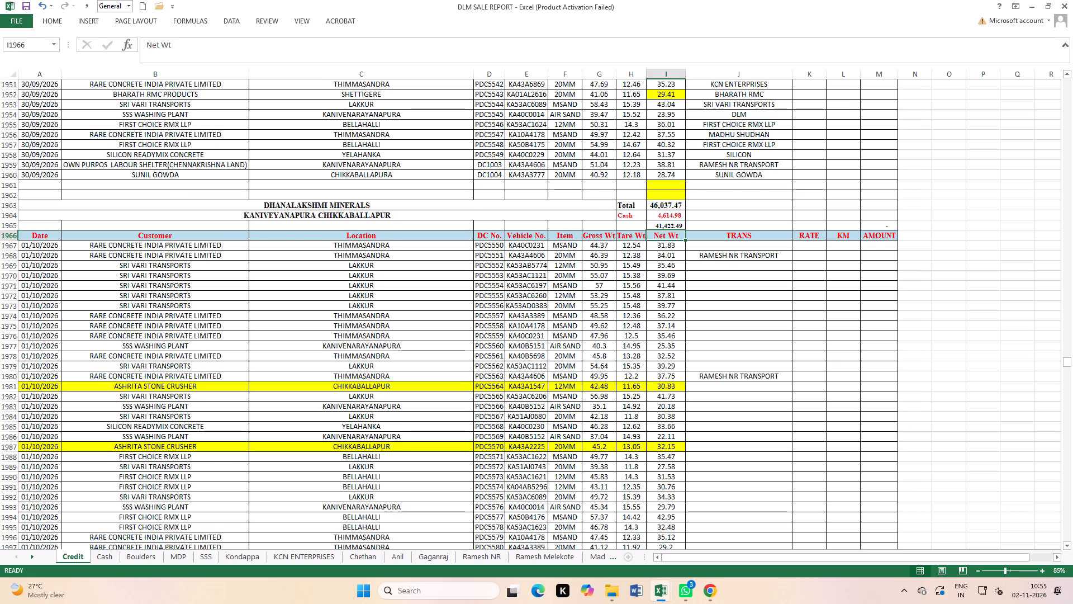
Turn filtering back on for the October table's header row, from Date through AMOUNT.
scroll(685, 280, up, 1)
drag(31, 268, 557, 287)
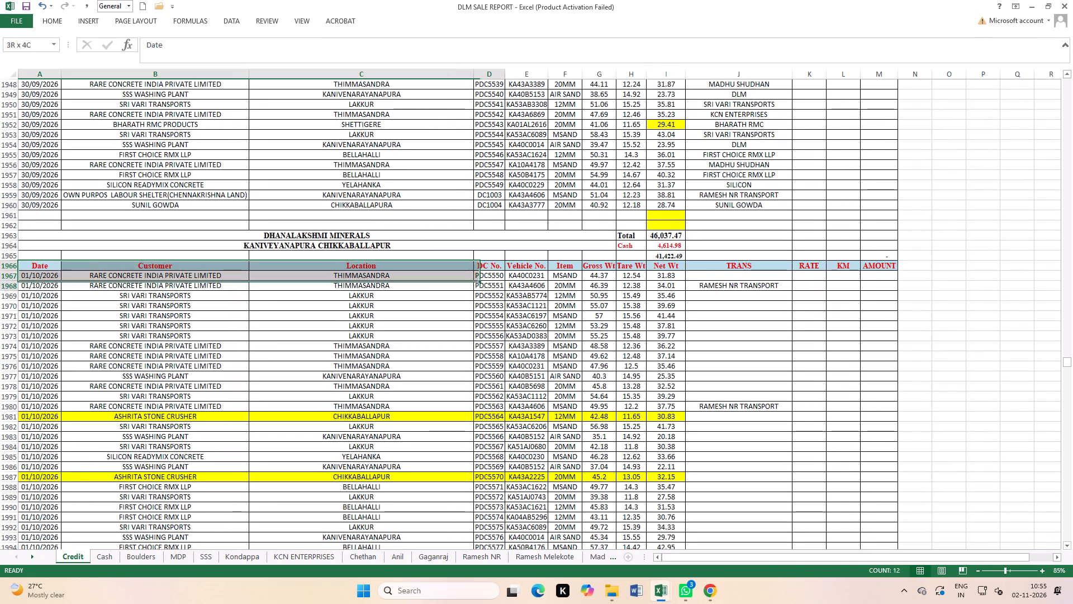
drag(557, 287, 873, 268)
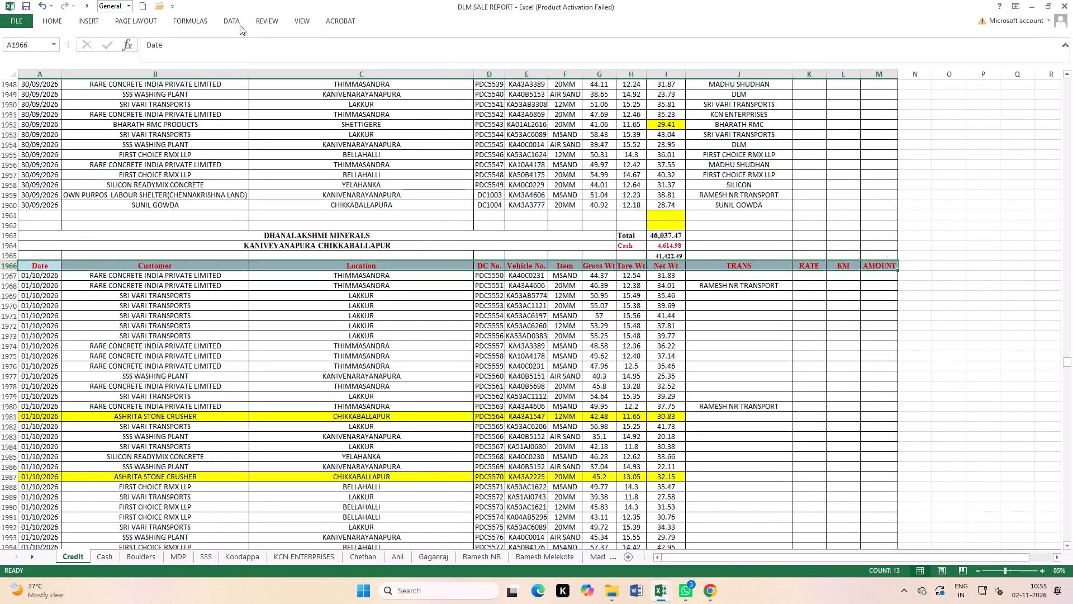
click(236, 25)
click(294, 44)
drag(312, 383, 310, 389)
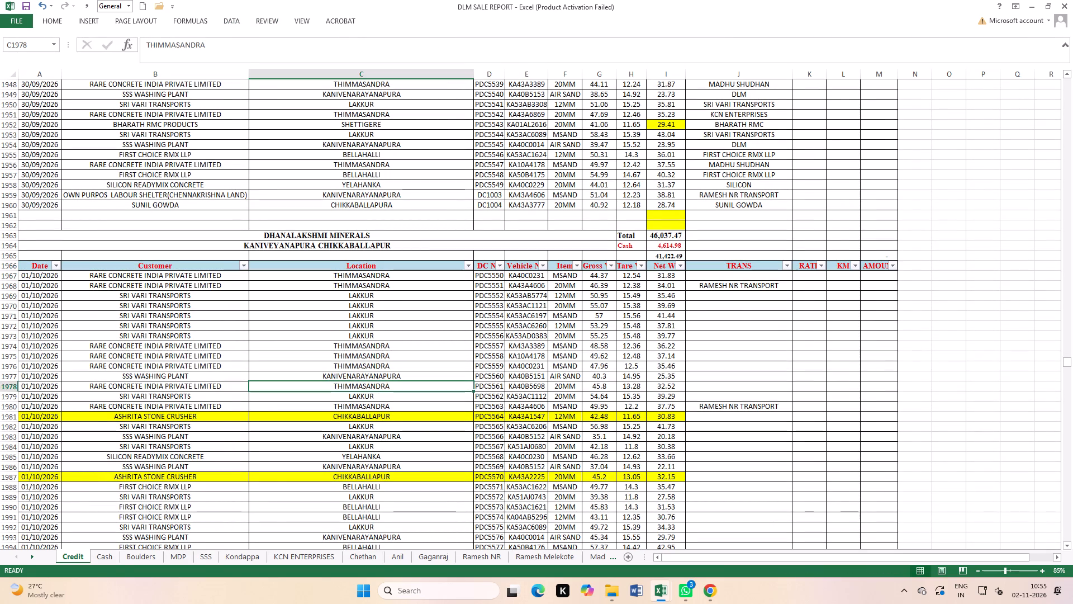
Search the Customer filter for HOS and show only the matching customer's October deliveries.
click(242, 265)
click(170, 362)
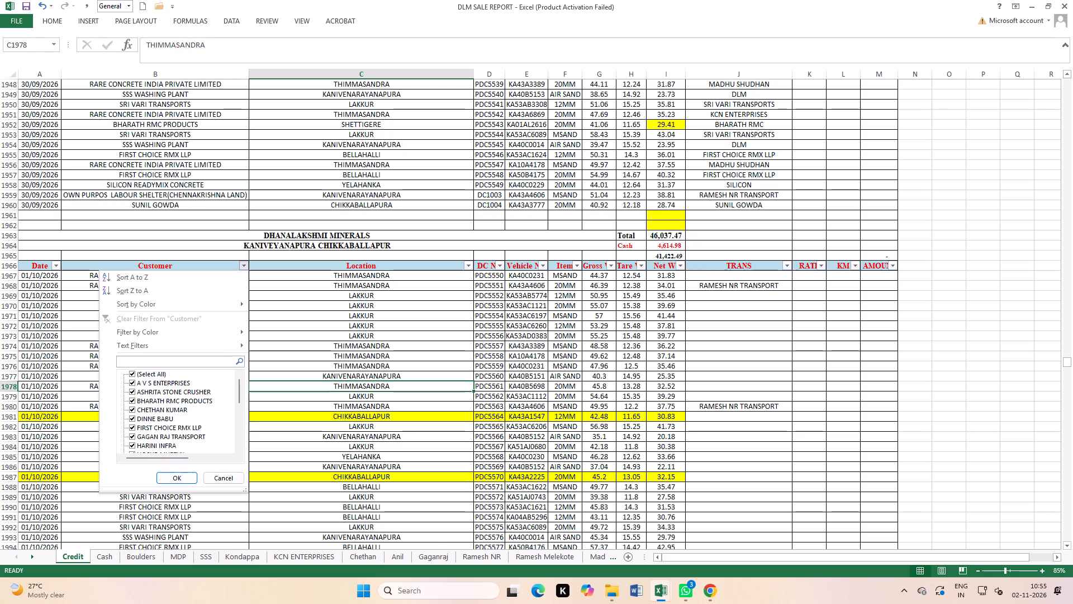
text(HU)
key(s)
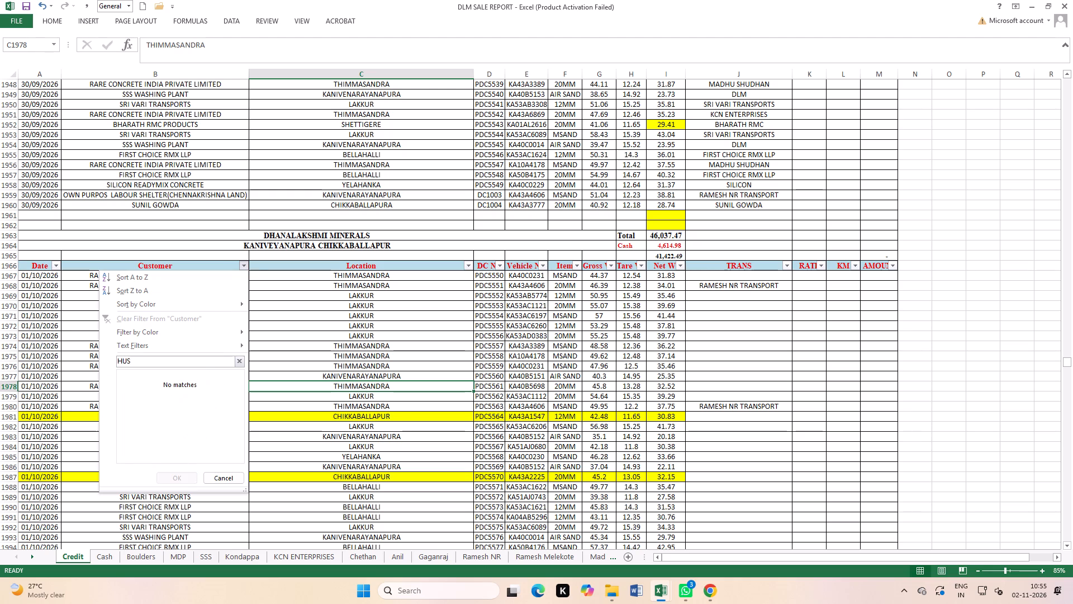
key(BackSpace)
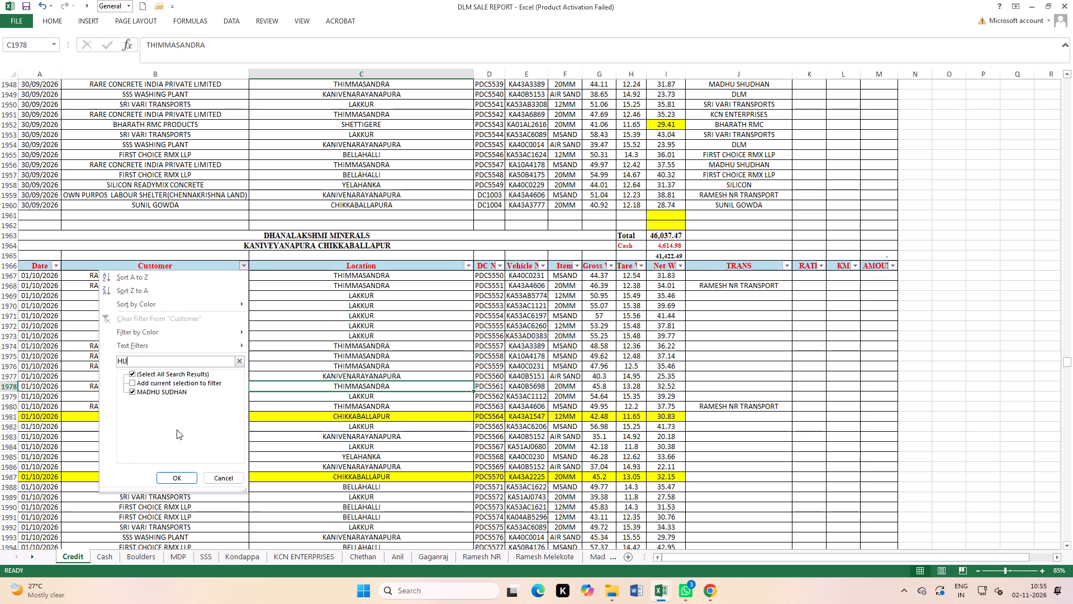
key(BackSpace)
key(BackSpace)
key(BackSpace)
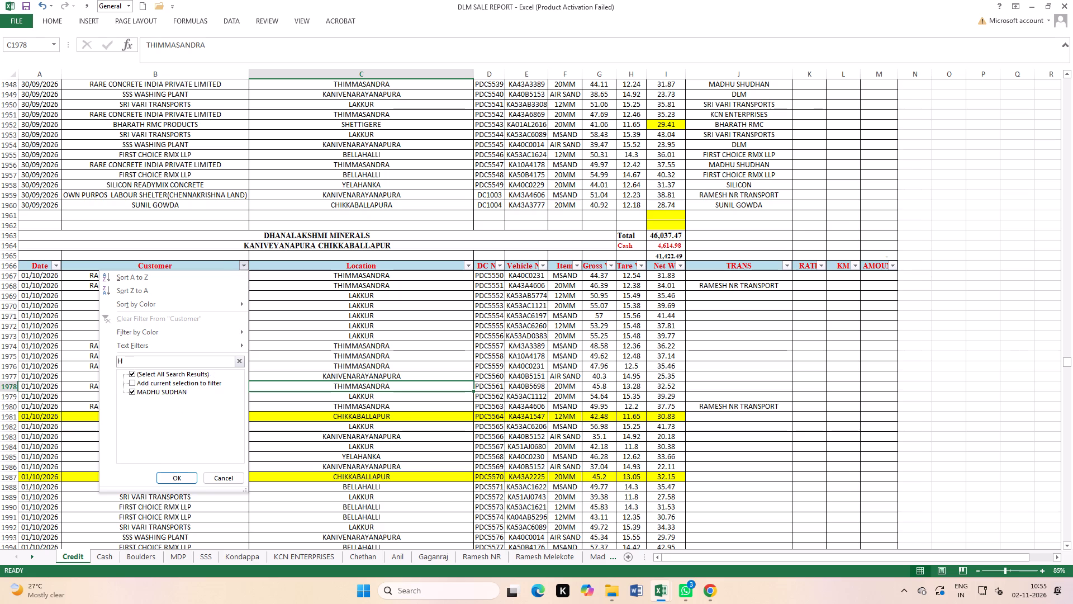
key(s)
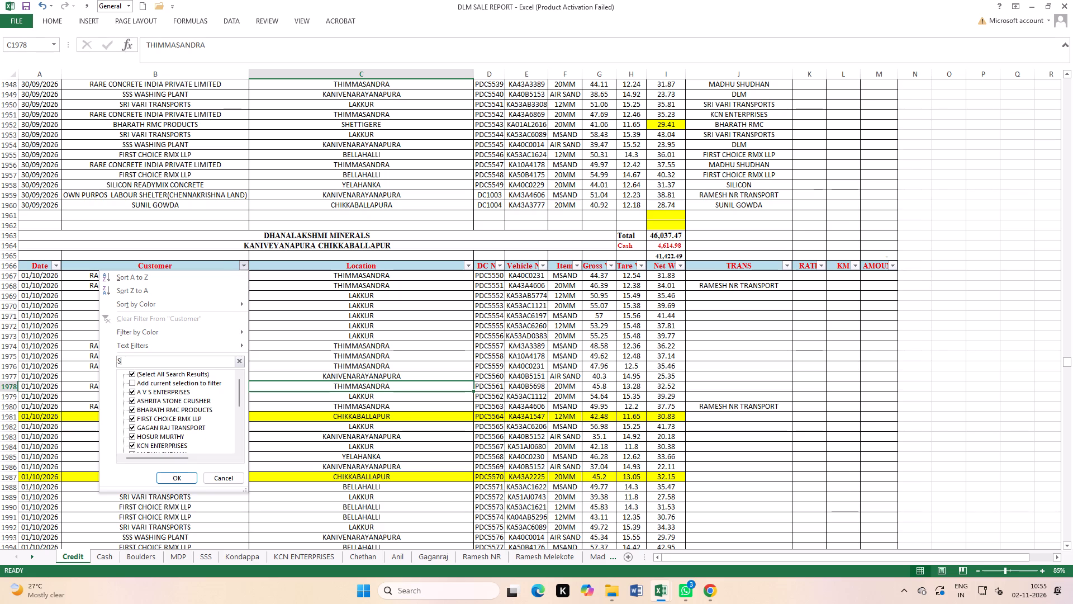
key(o)
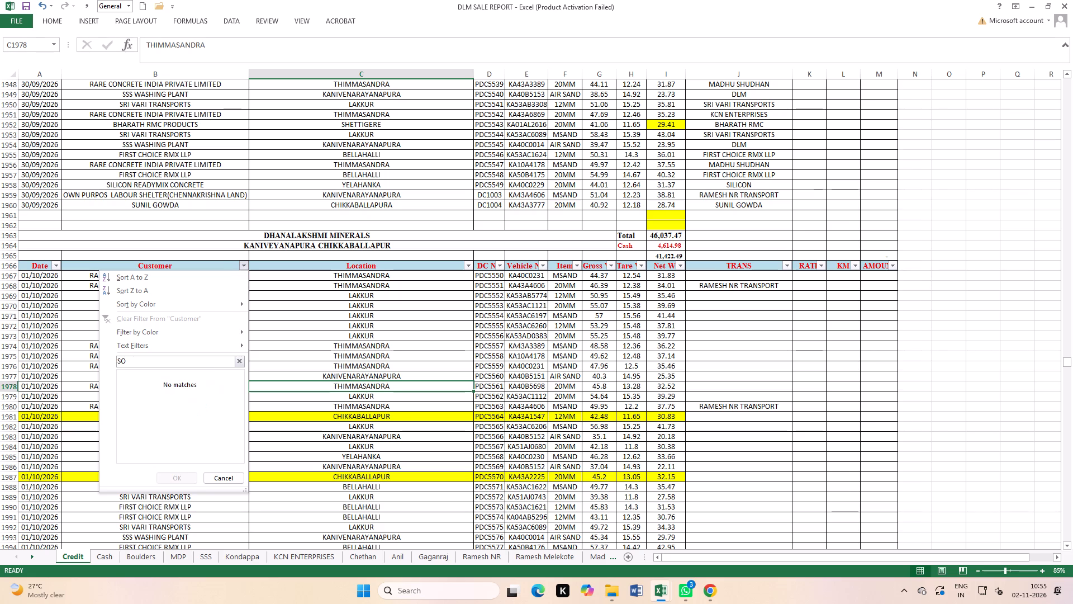
key(BackSpace)
key(BackSpace)
text(HOS)
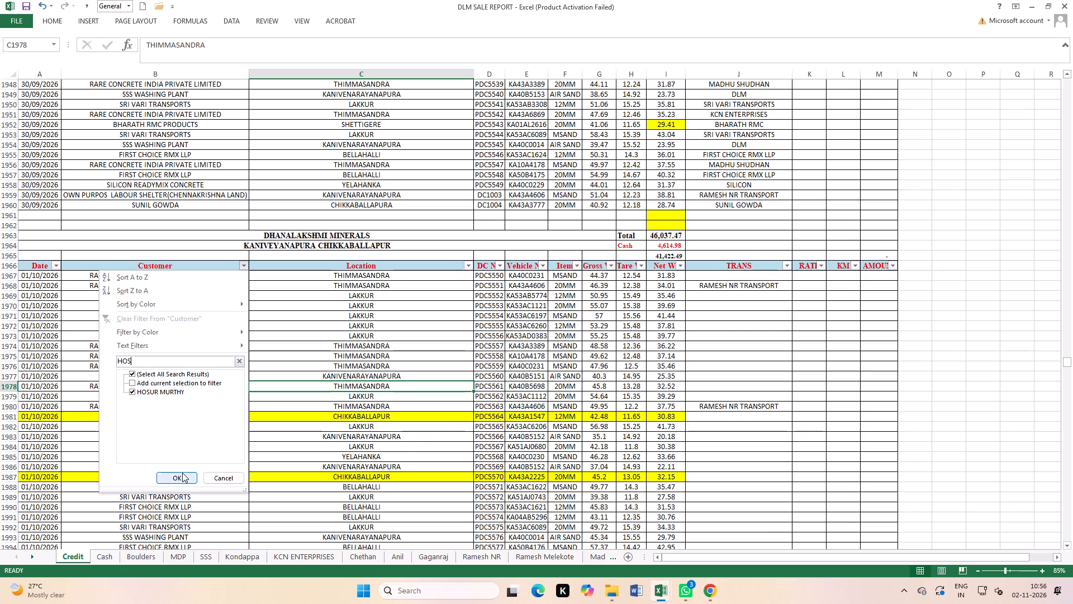
click(182, 473)
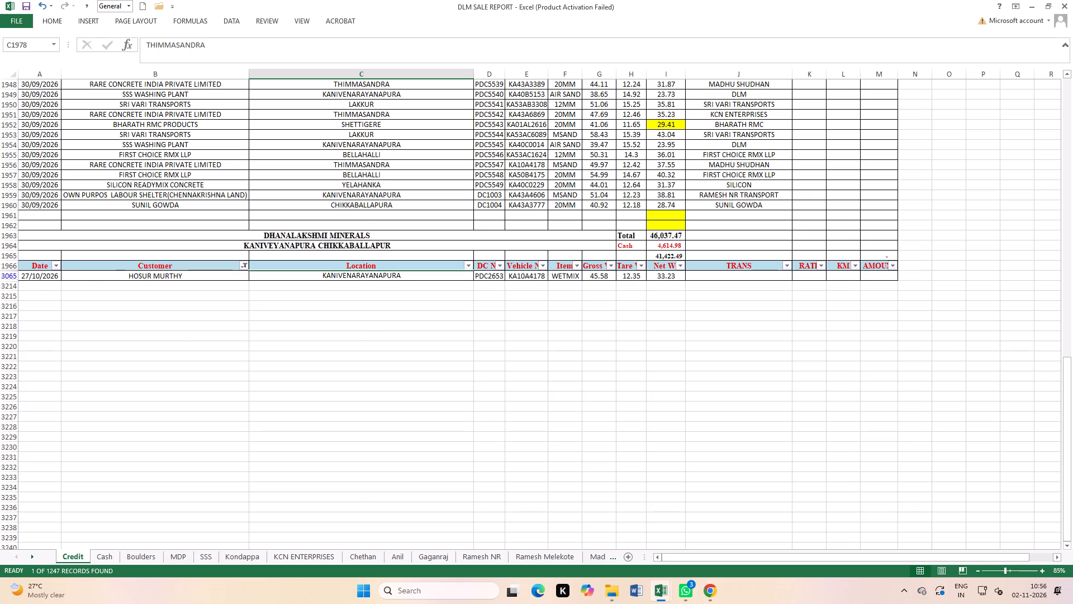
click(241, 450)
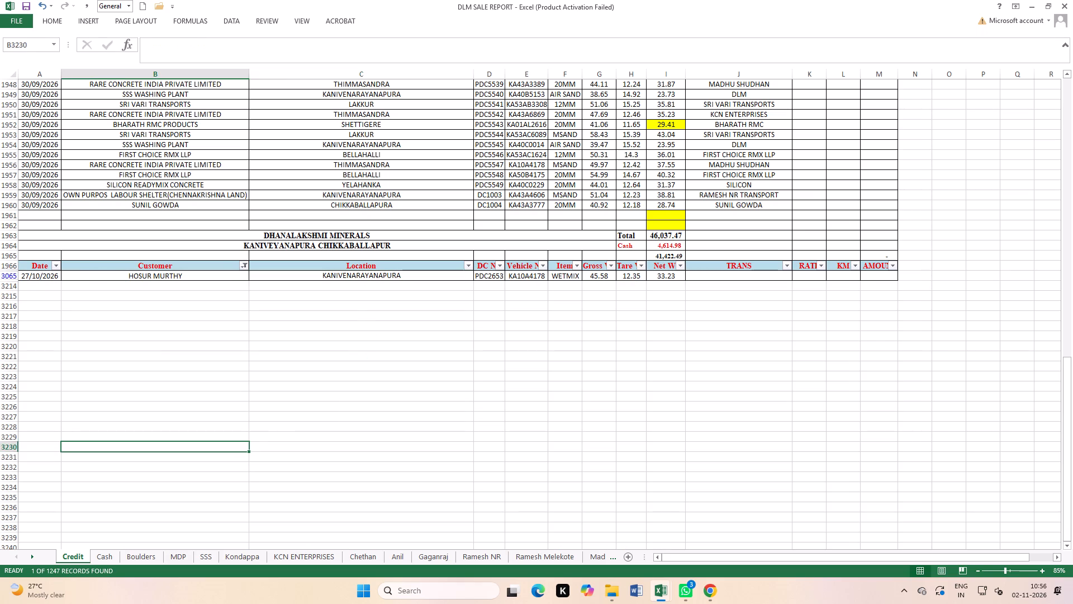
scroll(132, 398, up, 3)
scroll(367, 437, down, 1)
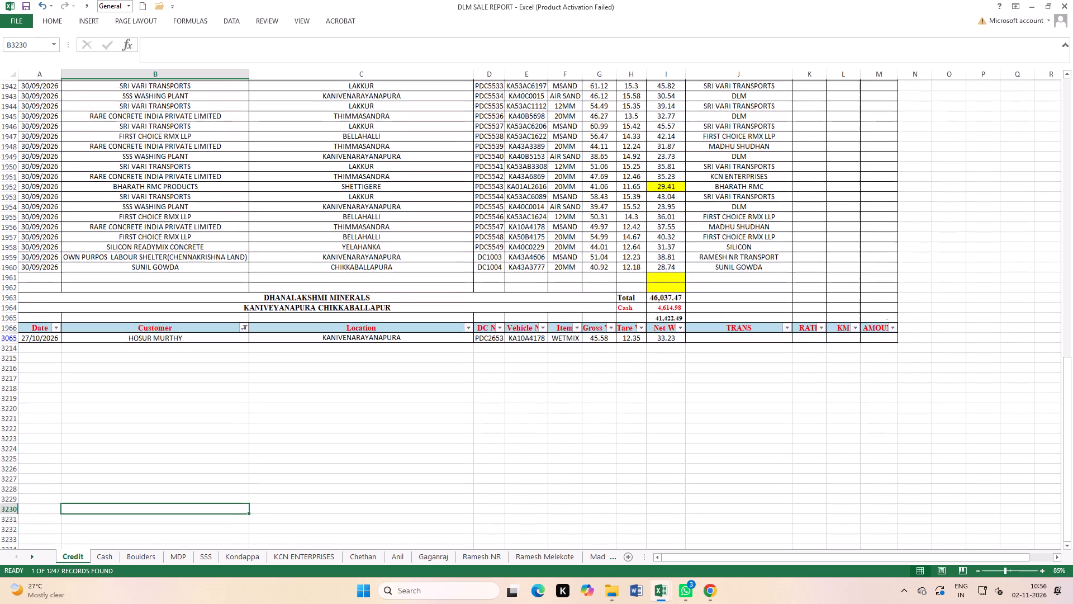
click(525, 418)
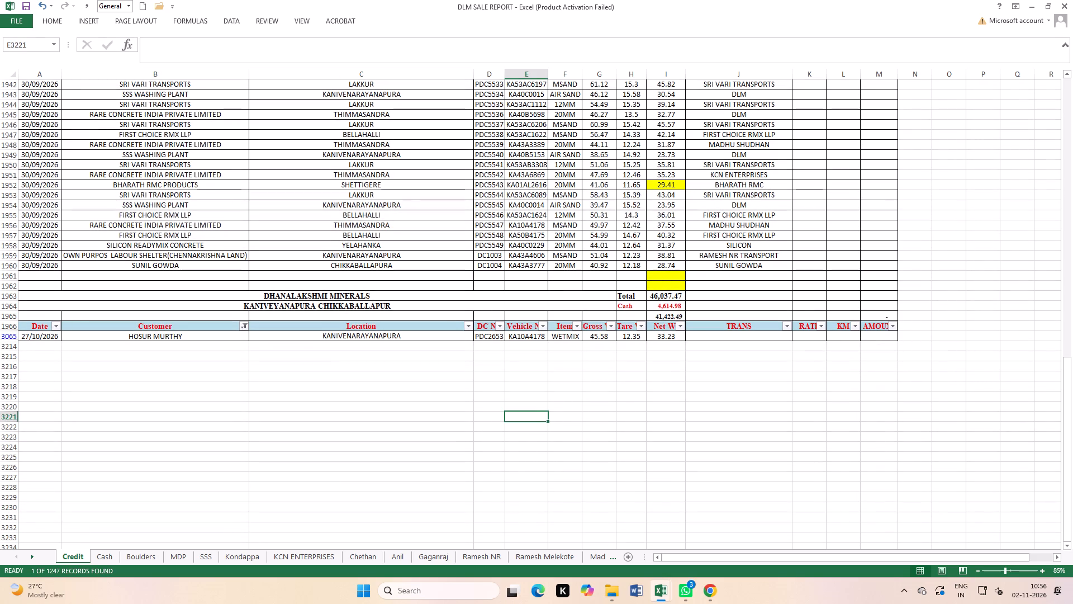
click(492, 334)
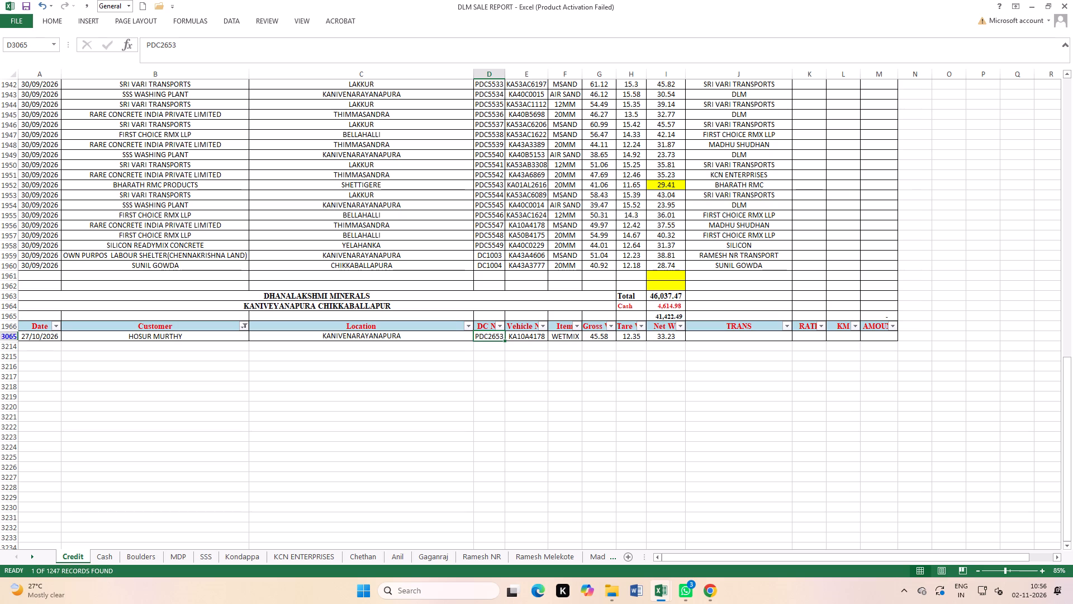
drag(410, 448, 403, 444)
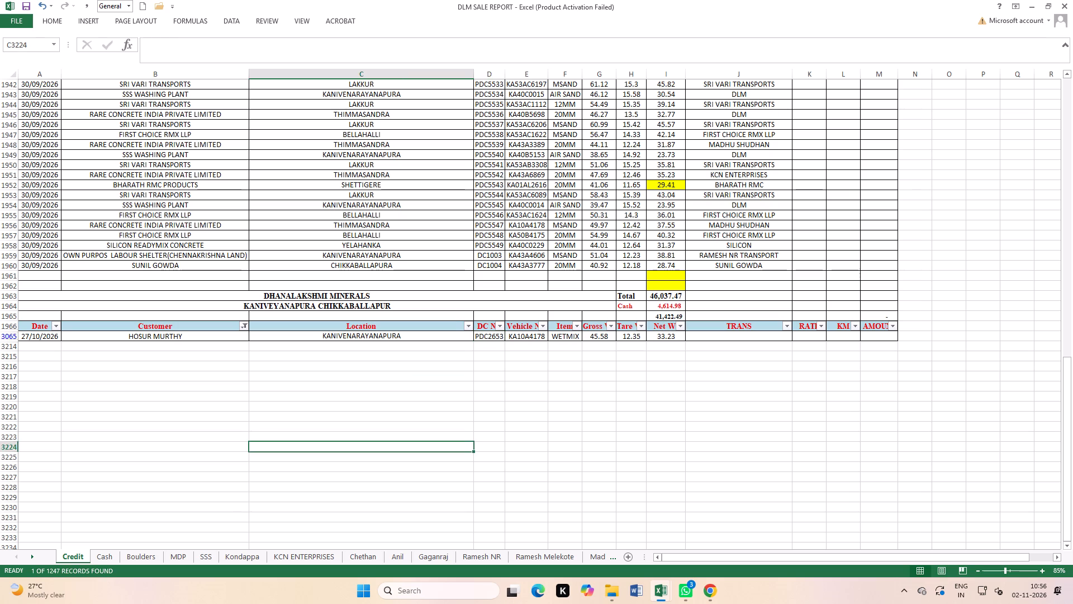
Fill the filtered 27/10/2026 WETMIX delivery row with yellow from Date through Net Wt.
drag(31, 339, 664, 334)
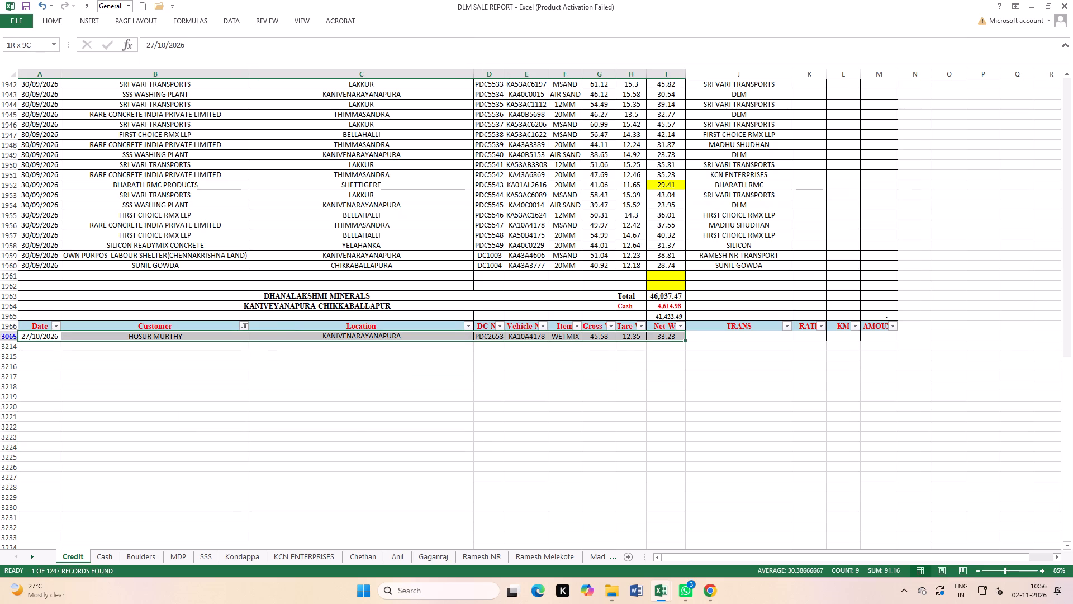
drag(664, 334, 667, 334)
click(60, 23)
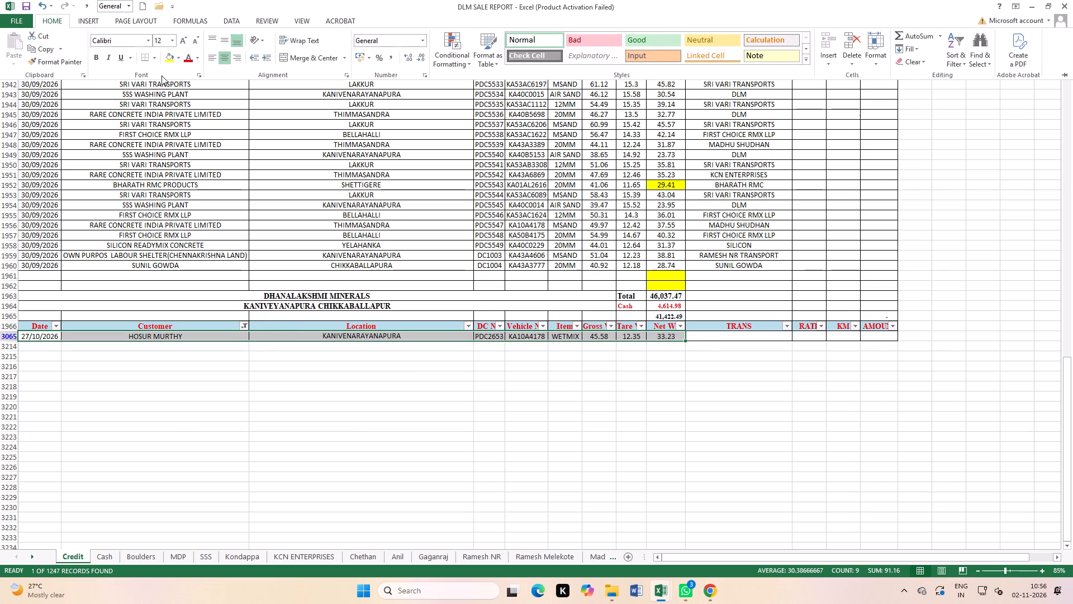
click(169, 58)
click(393, 380)
click(389, 377)
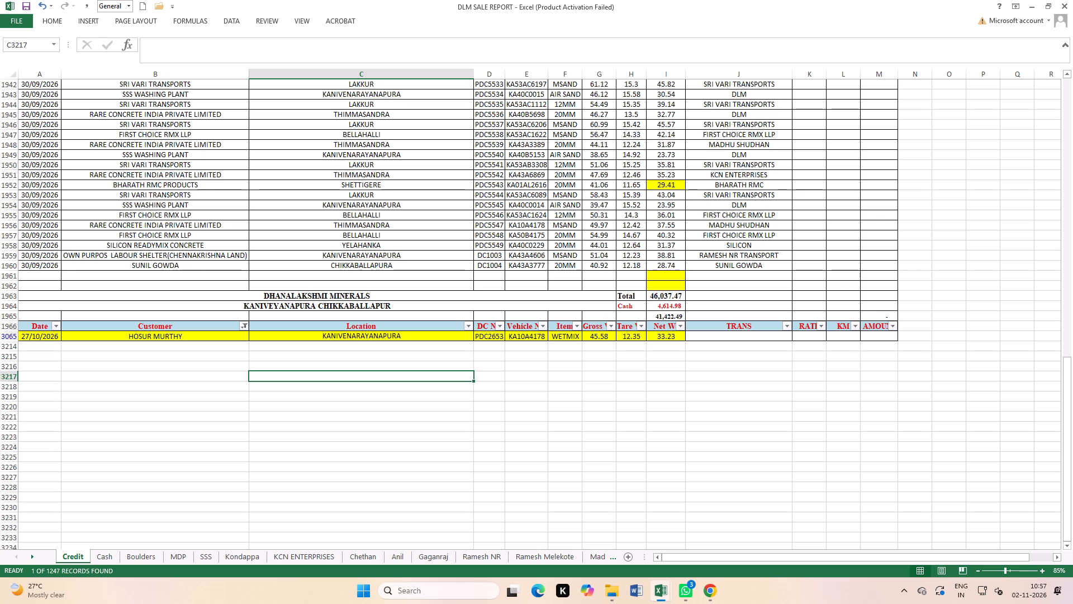
click(256, 414)
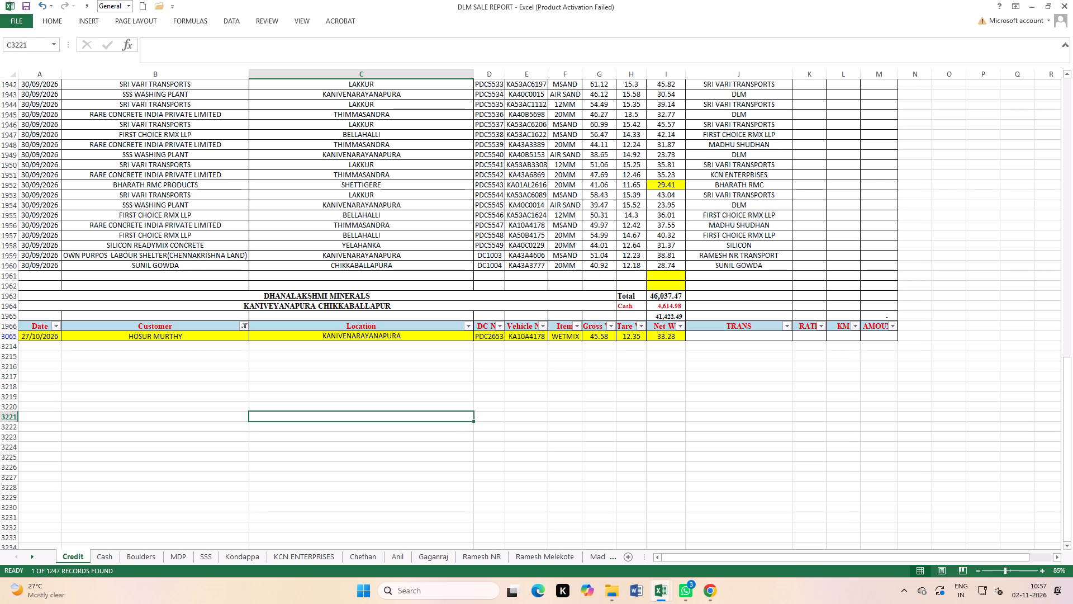
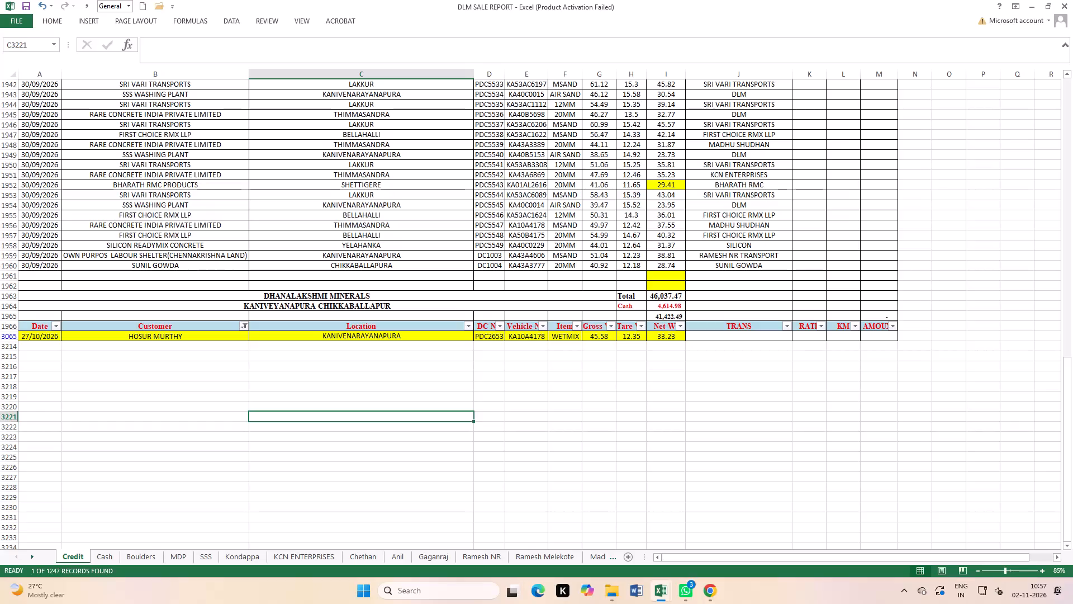
Clear the Customer filter so the October table lists deliveries for all customers again.
click(248, 326)
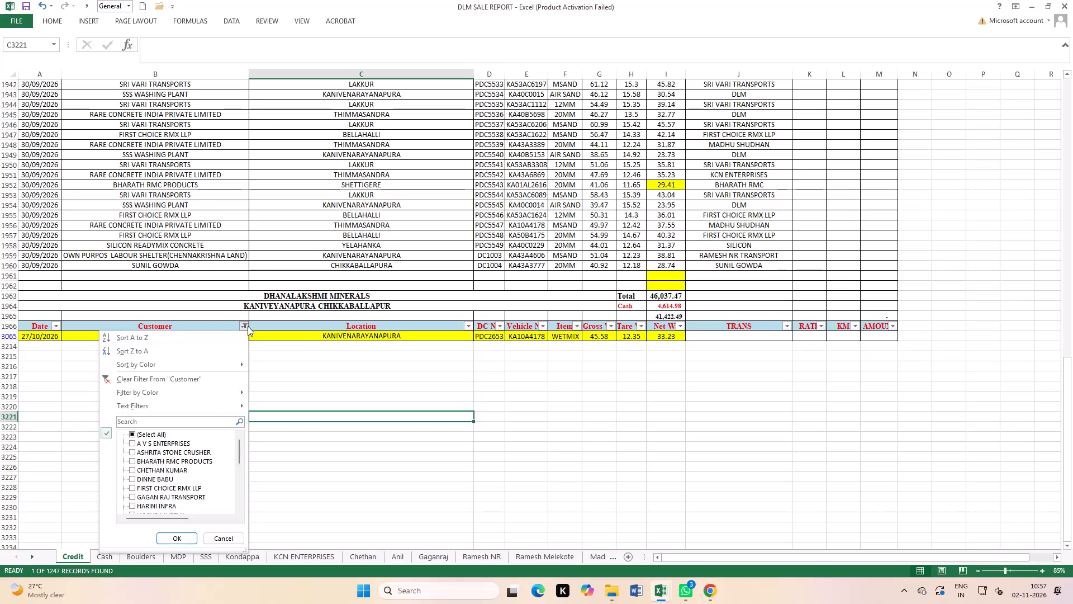
click(165, 437)
click(178, 537)
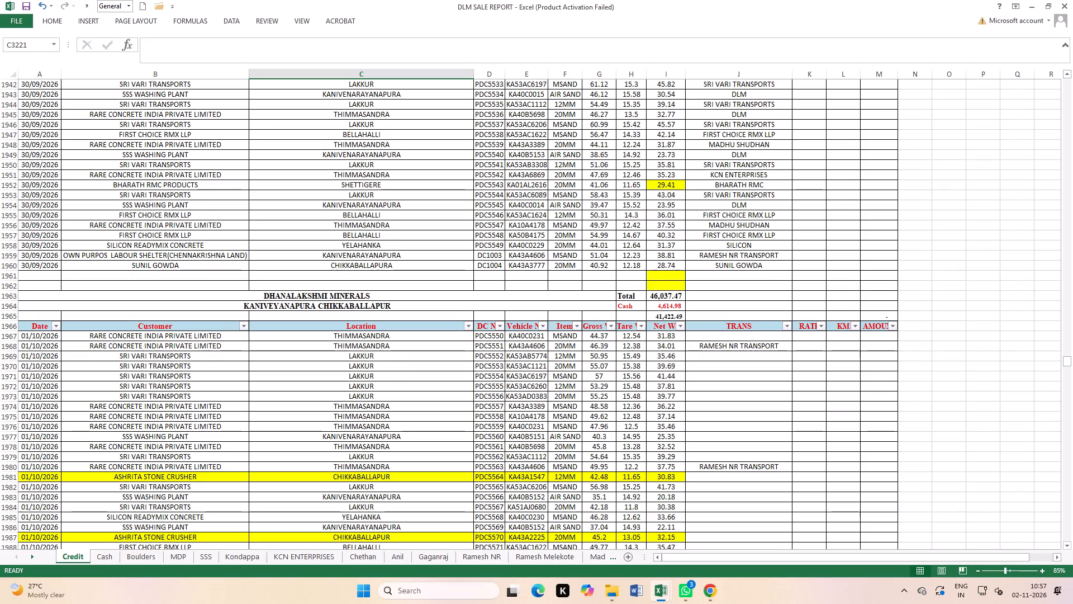
Inspect the net weight total formula just above the October table's Net Wt header.
click(672, 401)
click(670, 313)
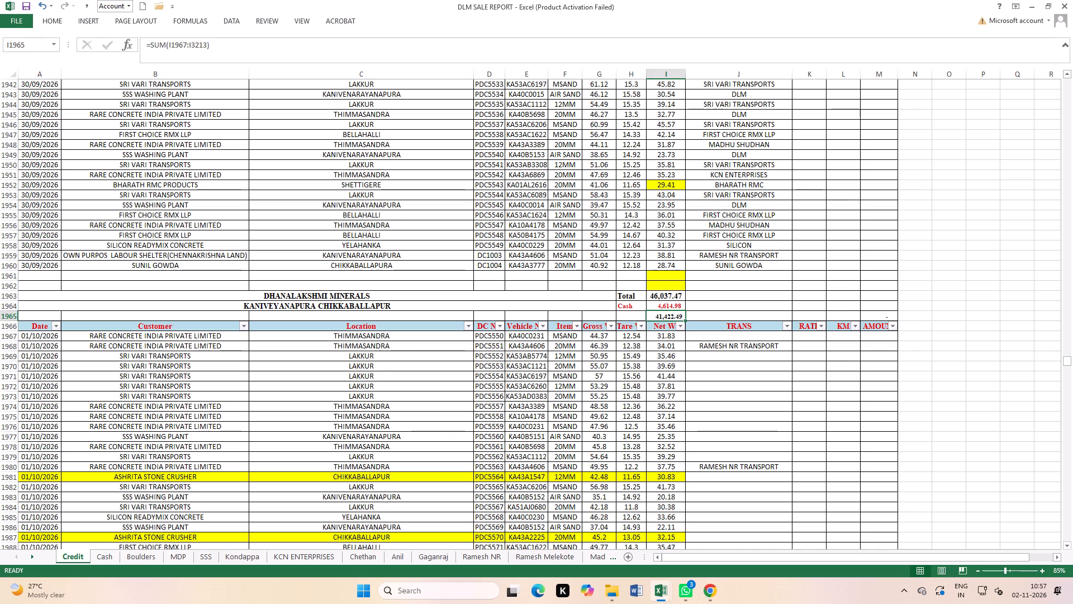
click(760, 426)
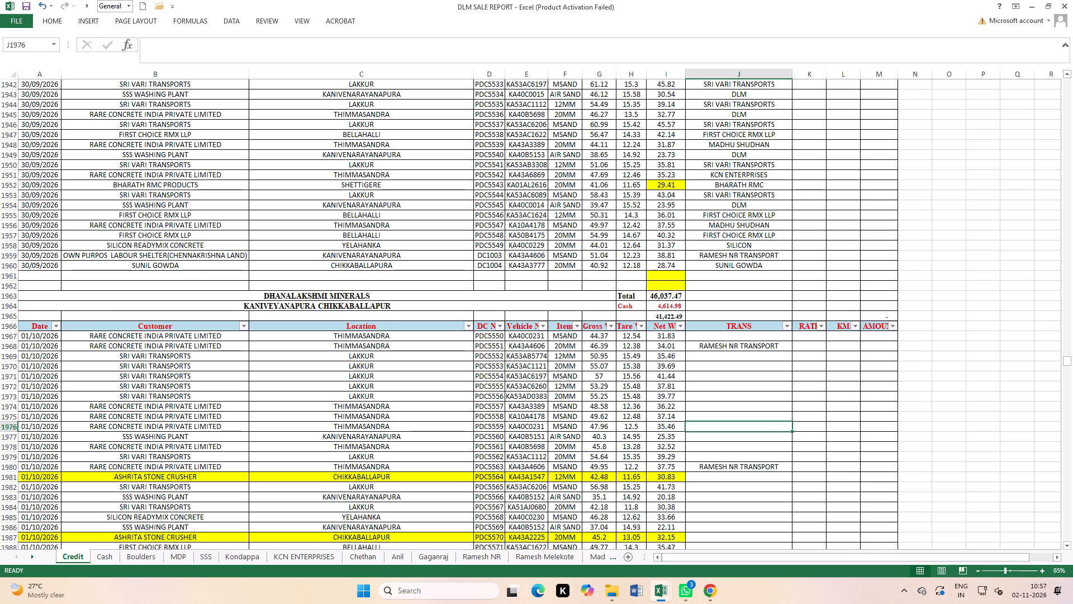
Turn off filtering for the October credit sales table.
click(675, 427)
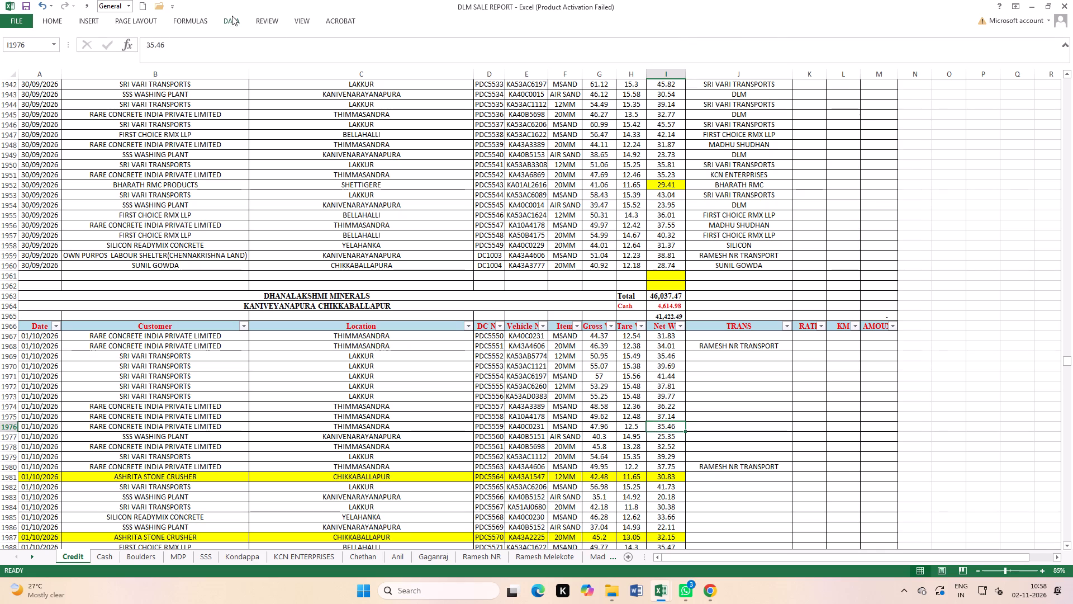
click(227, 16)
click(285, 53)
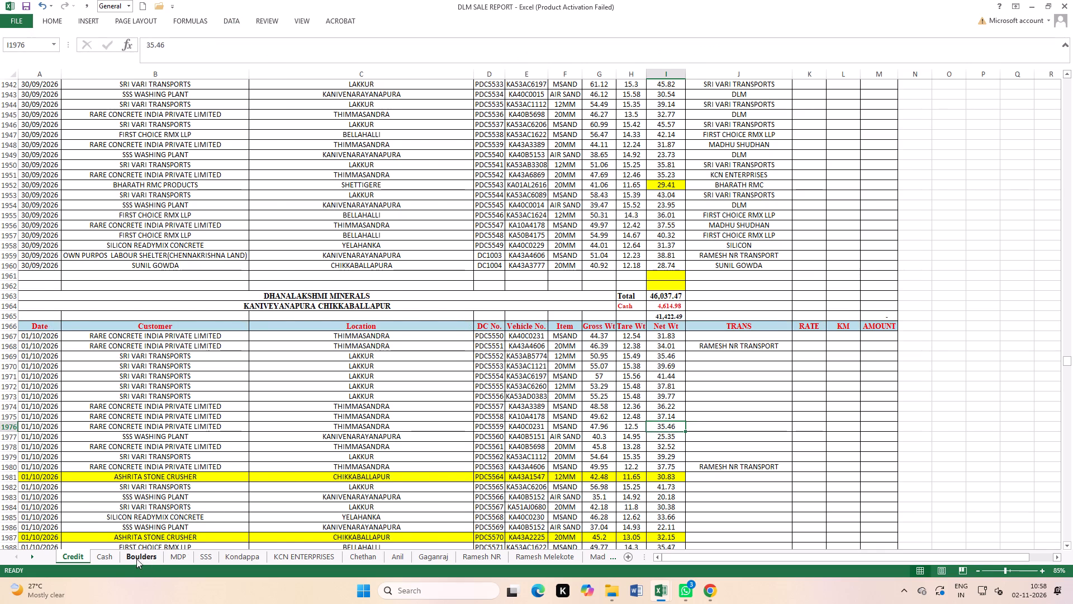
On the Boulders sheet, turn on filtering for the October table's header row from Sl No. through Remark.
click(141, 556)
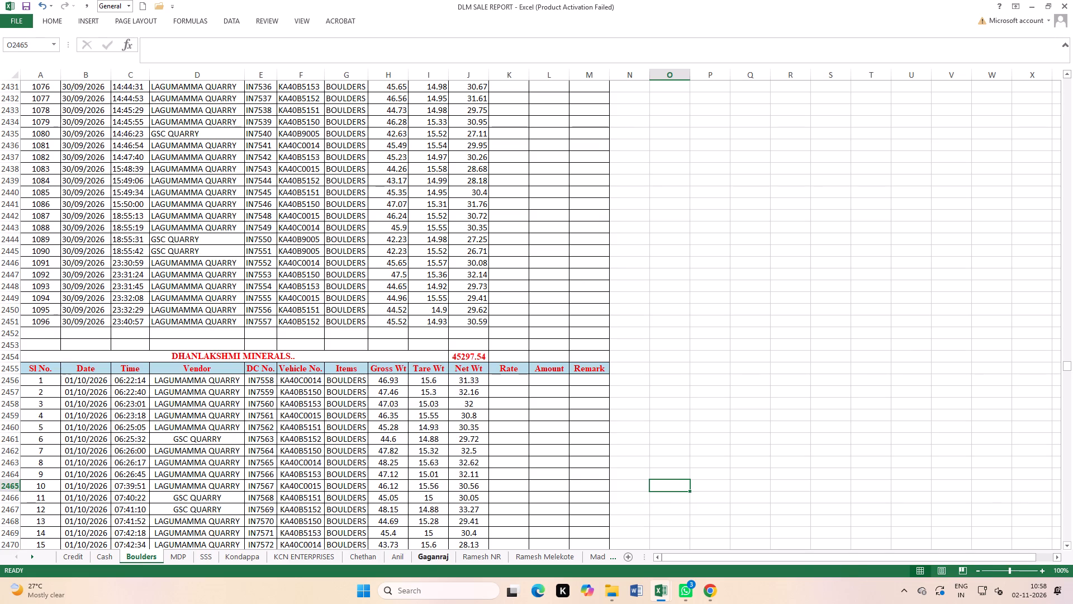
drag(42, 369, 576, 376)
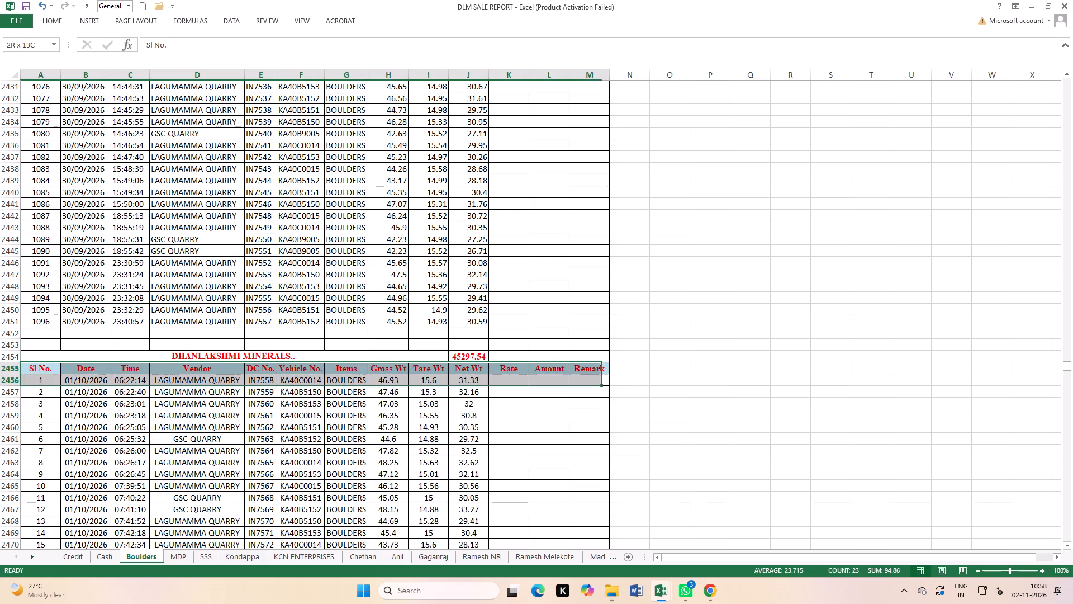
drag(576, 376, 586, 370)
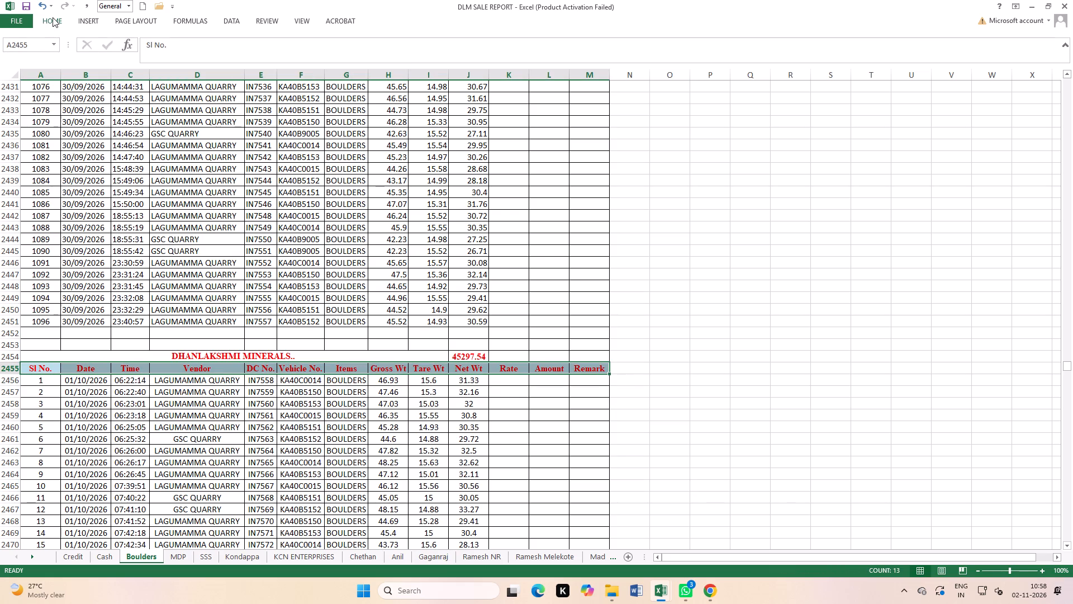
click(222, 21)
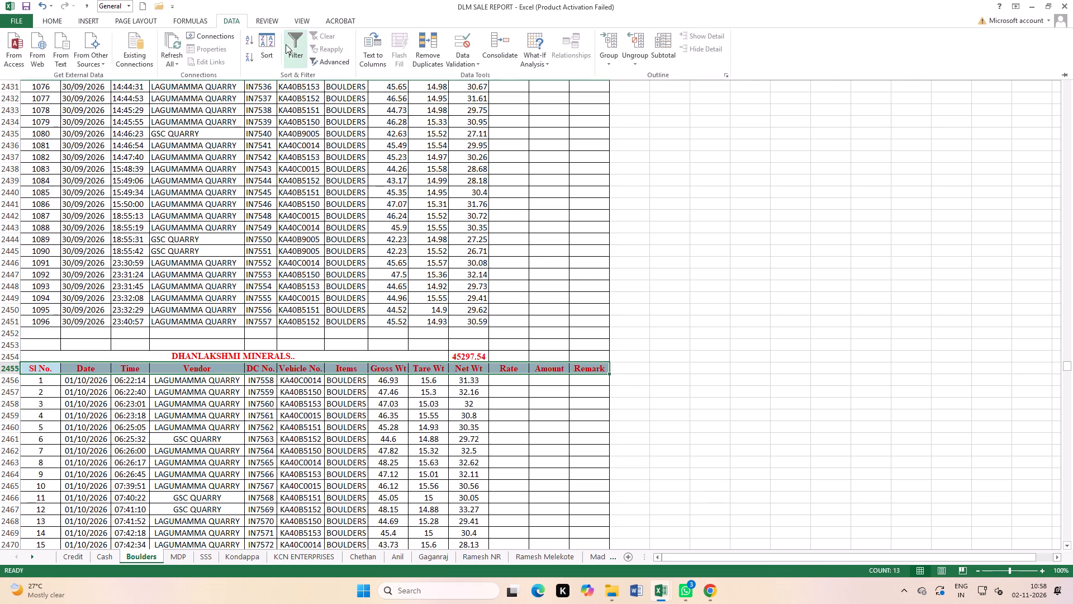
click(287, 44)
Filter the October boulders table to vendor Byregowda and total the visible Net Wt values with a selection.
click(222, 450)
click(240, 370)
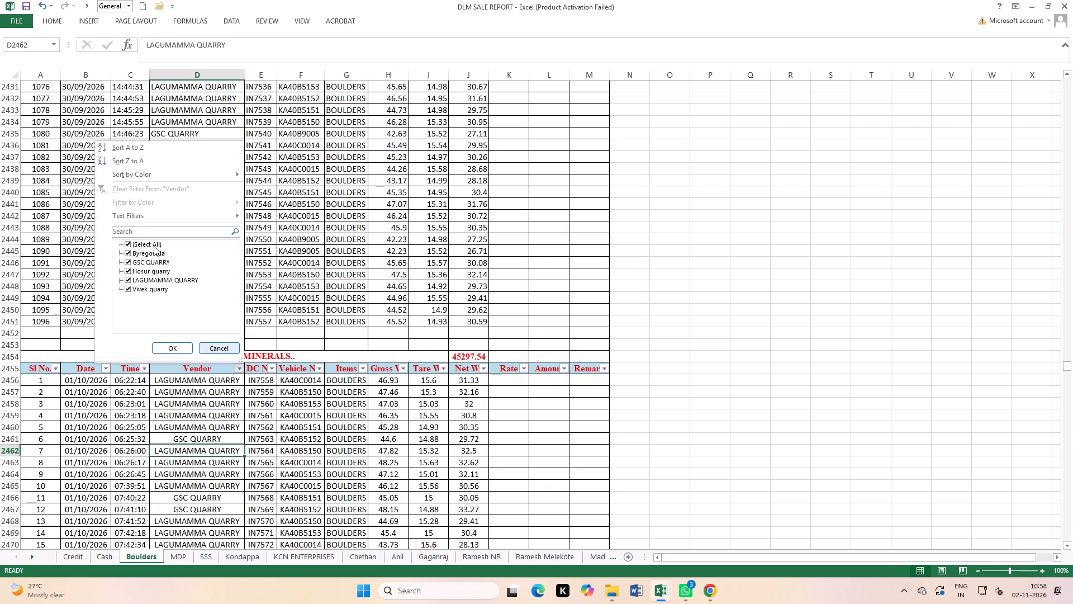
click(153, 244)
click(157, 259)
click(158, 260)
double_click(156, 252)
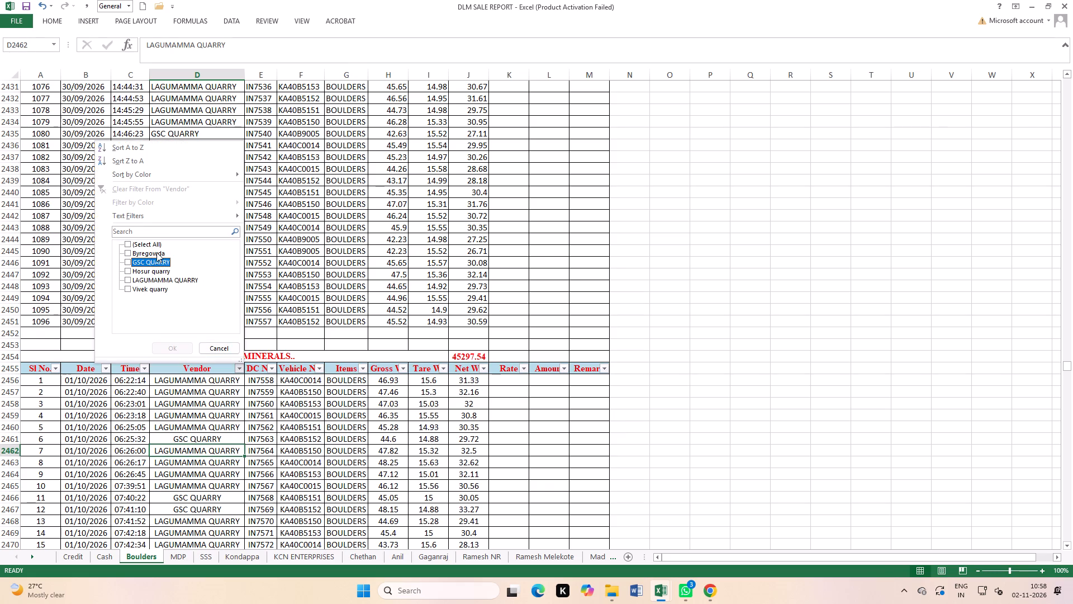
click(170, 350)
scroll(697, 363, down, 4)
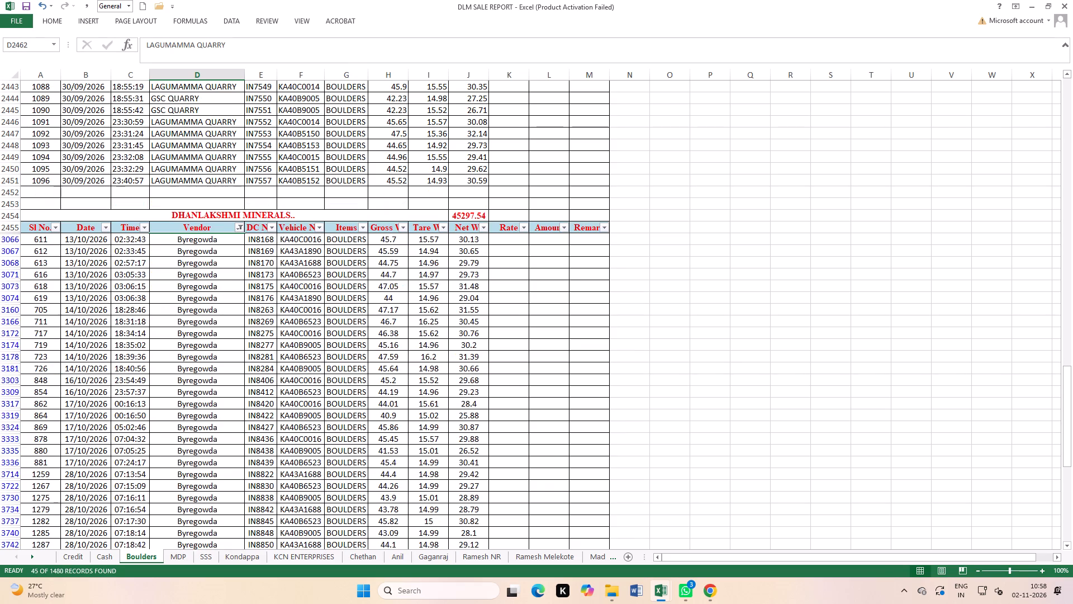
click(717, 363)
drag(459, 240, 498, 603)
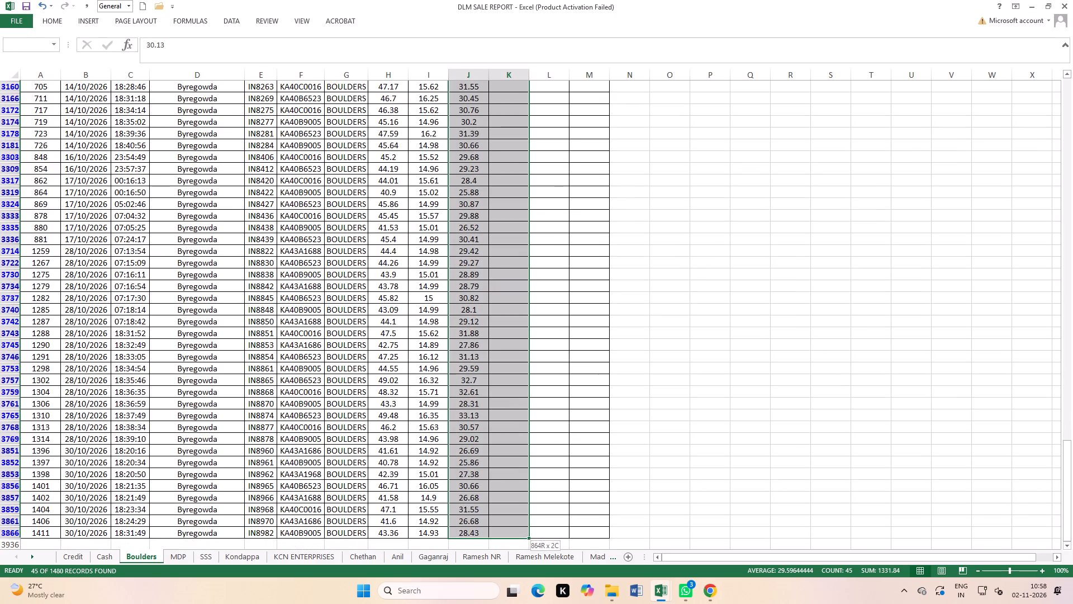
drag(498, 603, 469, 535)
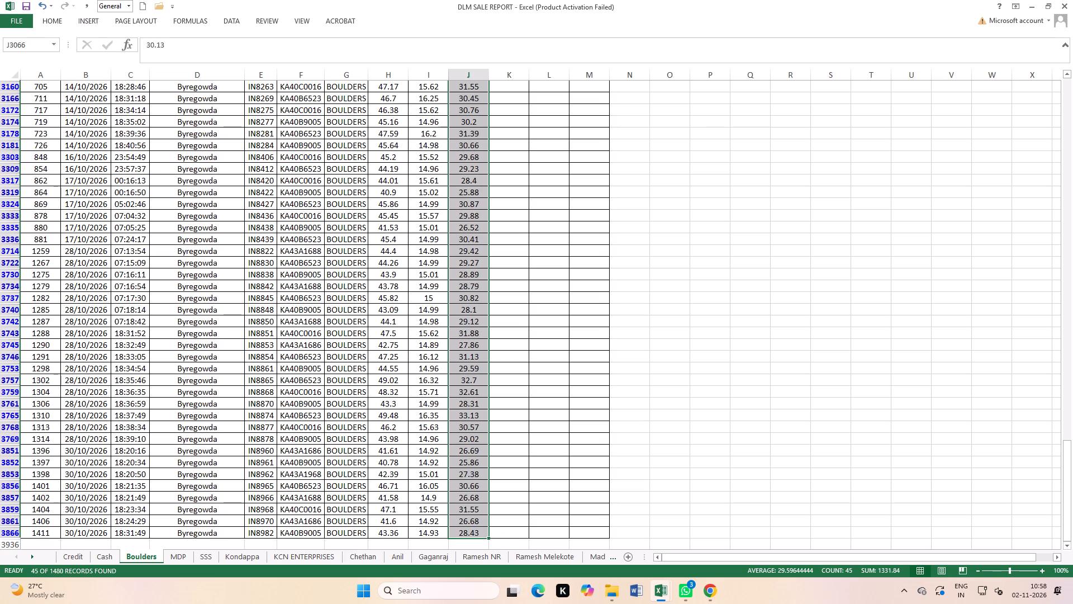
Switch the Vendor filter to GSC QUARRY only and total the visible October Net Wt values with a selection.
scroll(700, 511, up, 11)
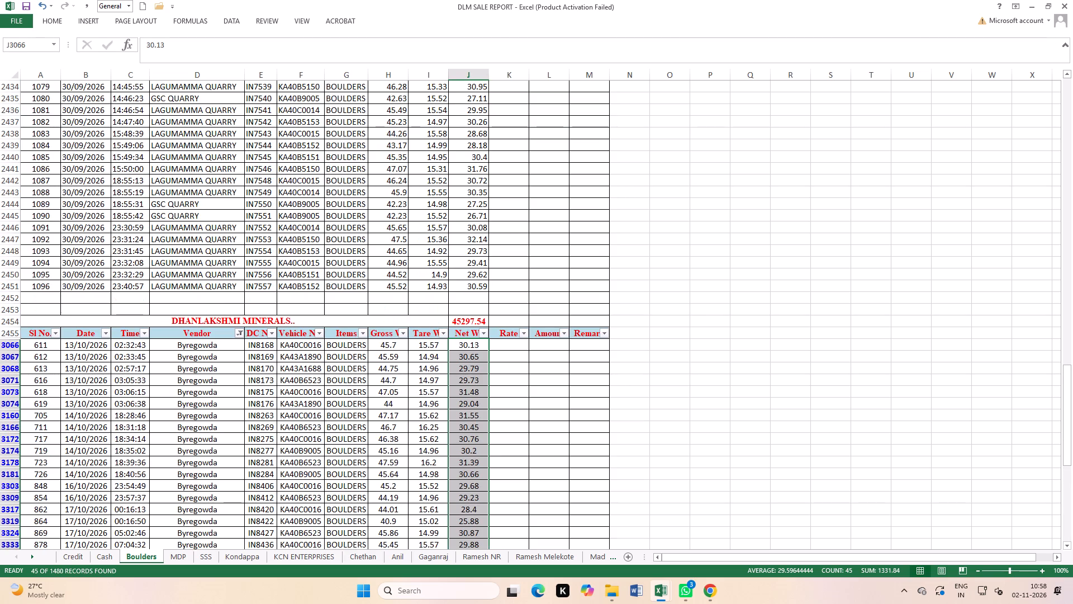
click(757, 434)
click(239, 332)
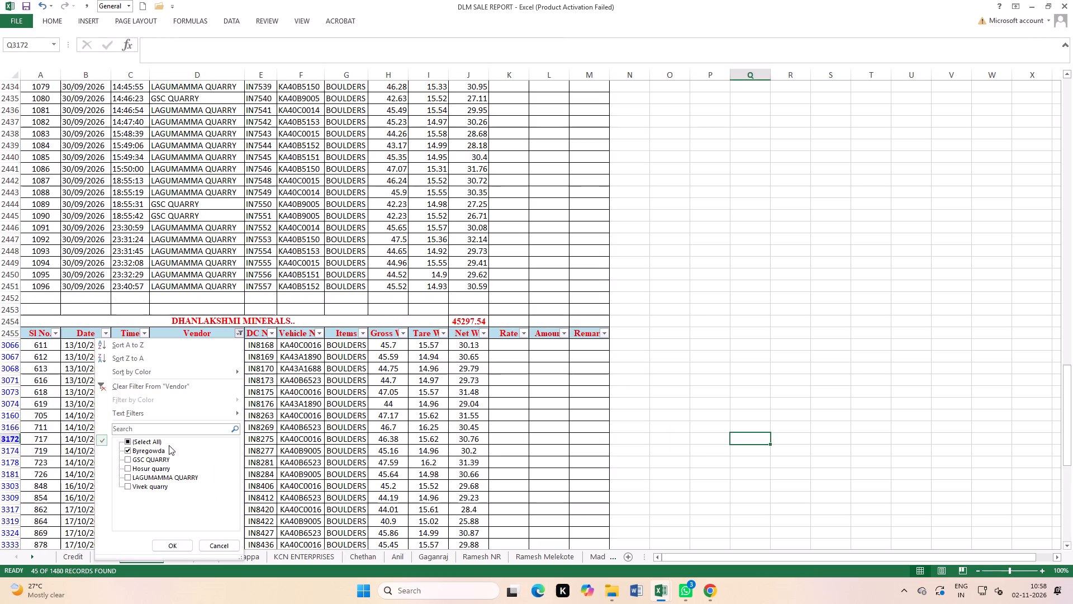
click(153, 453)
click(153, 457)
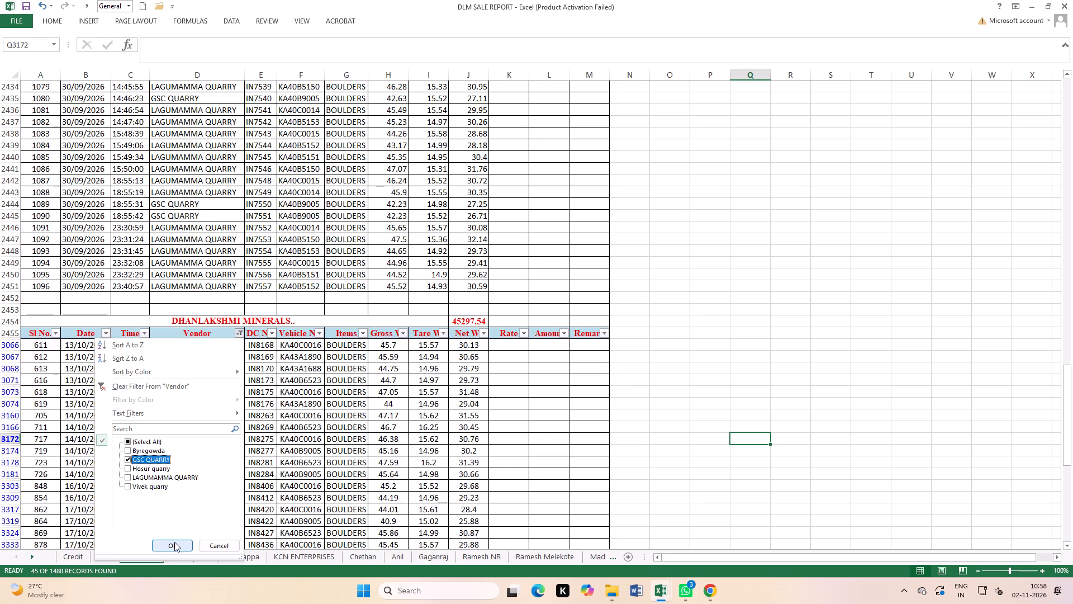
click(174, 542)
click(598, 441)
drag(468, 343, 495, 591)
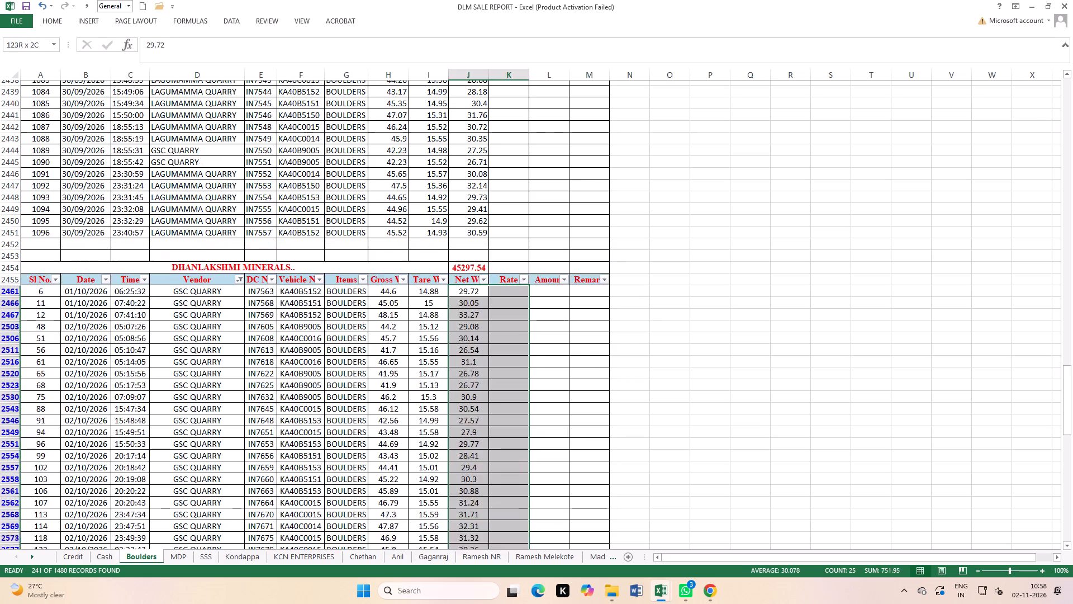
drag(495, 591, 474, 563)
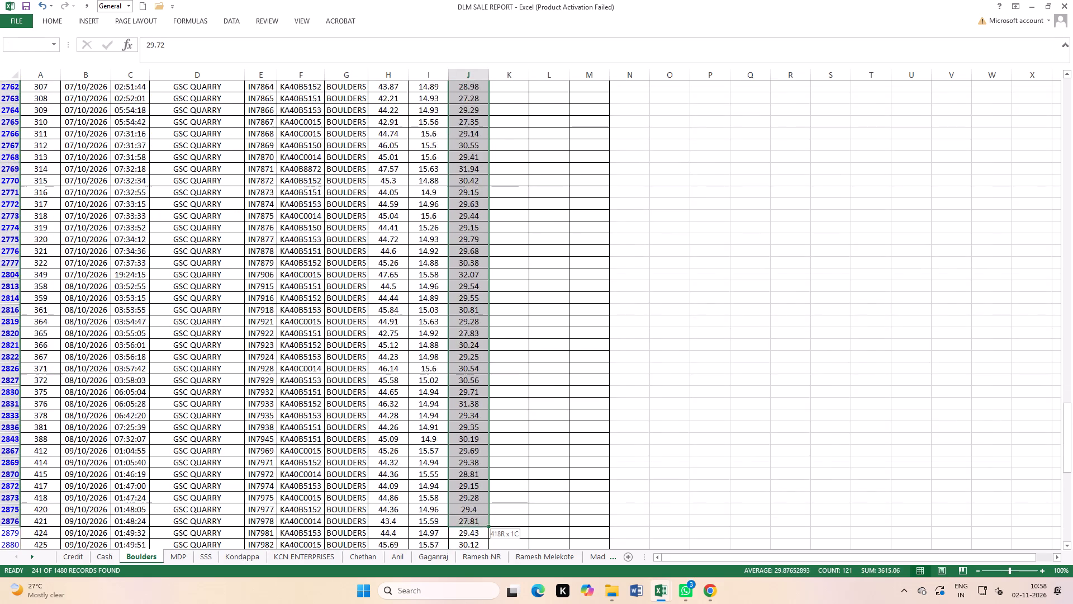
drag(474, 563, 473, 564)
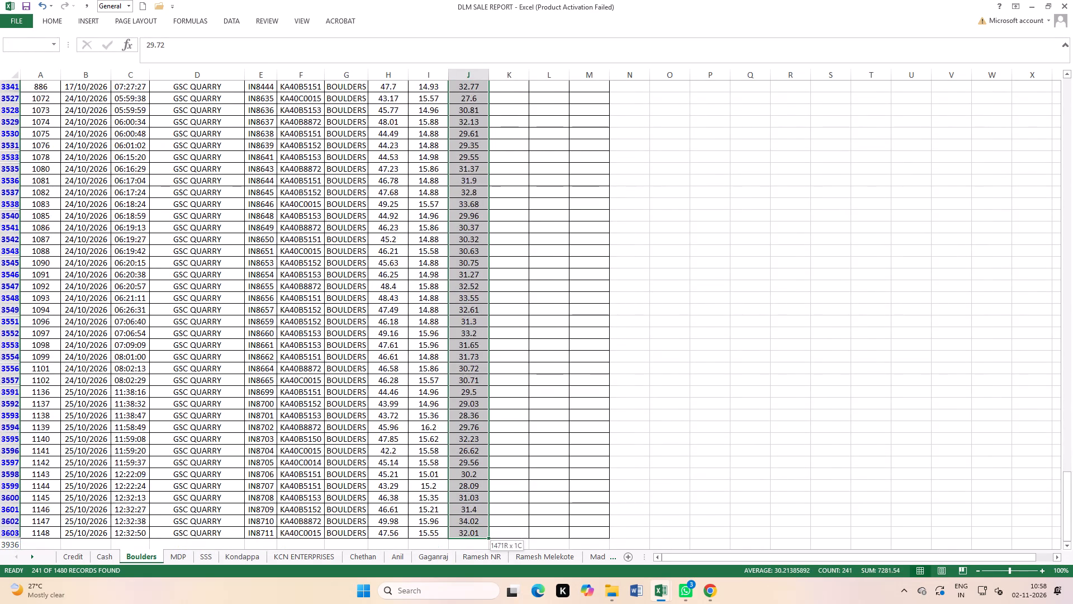
drag(473, 564, 470, 536)
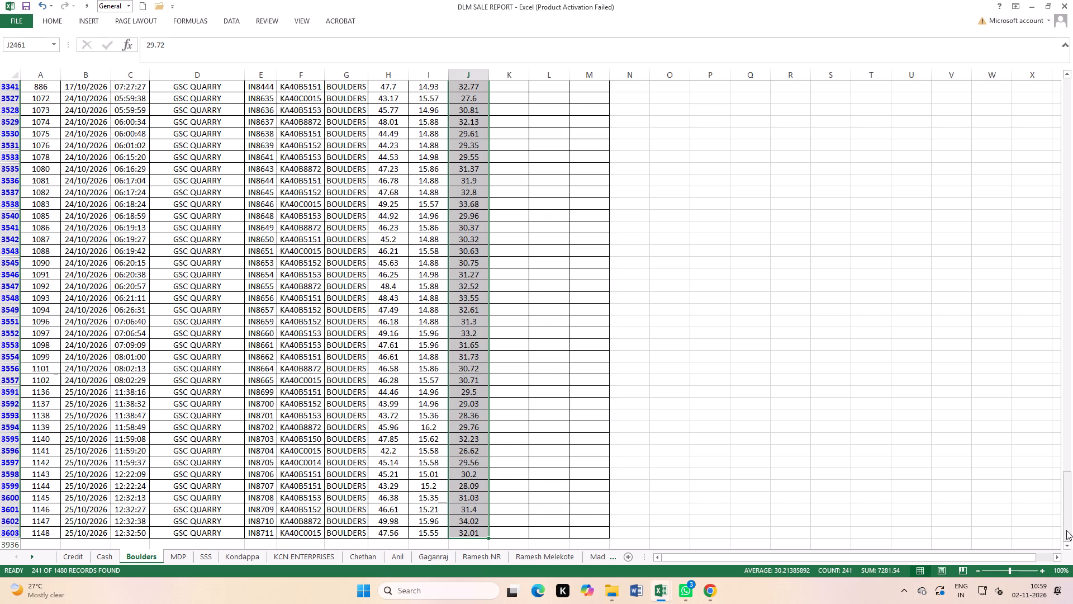
Switch the Vendor filter to Hosur quarry only and total the visible October Net Wt values with a selection.
drag(1065, 517, 1062, 447)
scroll(222, 369, up, 8)
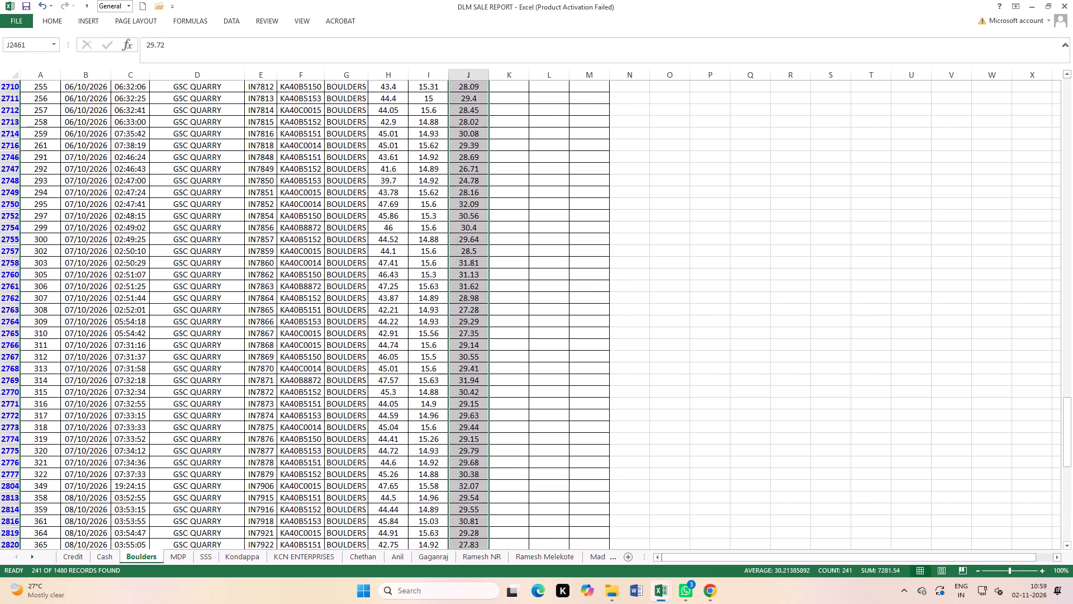
scroll(222, 369, up, 20)
scroll(222, 369, up, 20)
scroll(222, 369, up, 1)
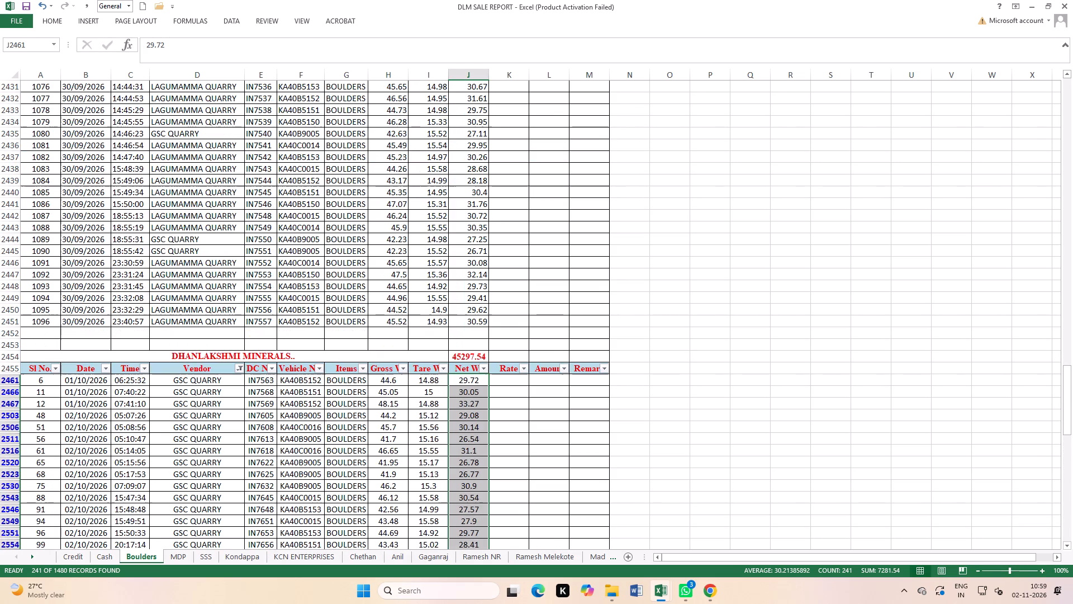
click(238, 365)
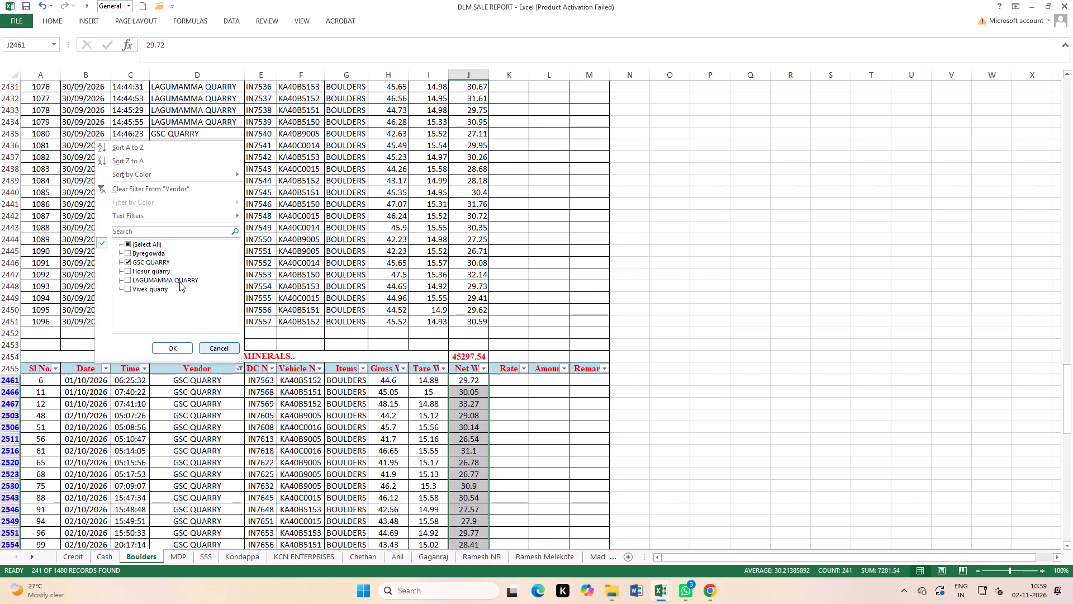
click(147, 264)
click(147, 270)
click(168, 344)
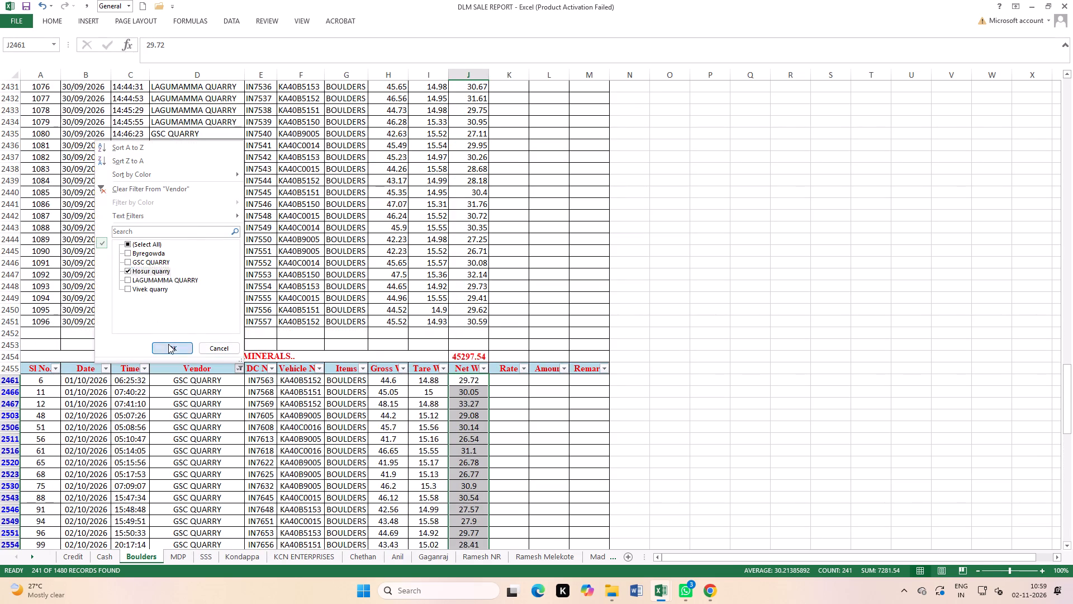
click(728, 473)
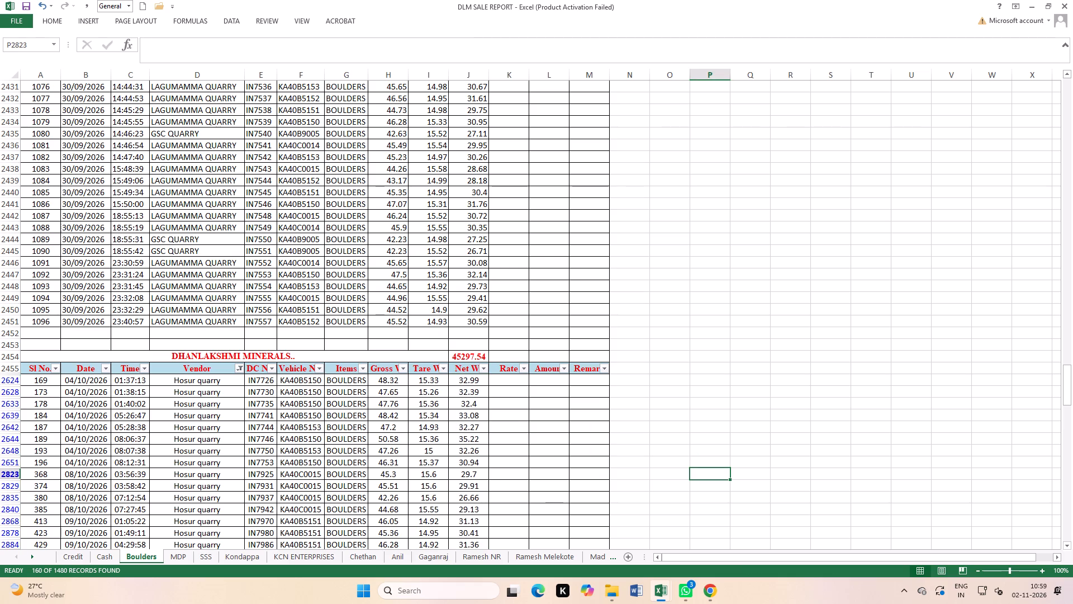
drag(483, 381, 490, 601)
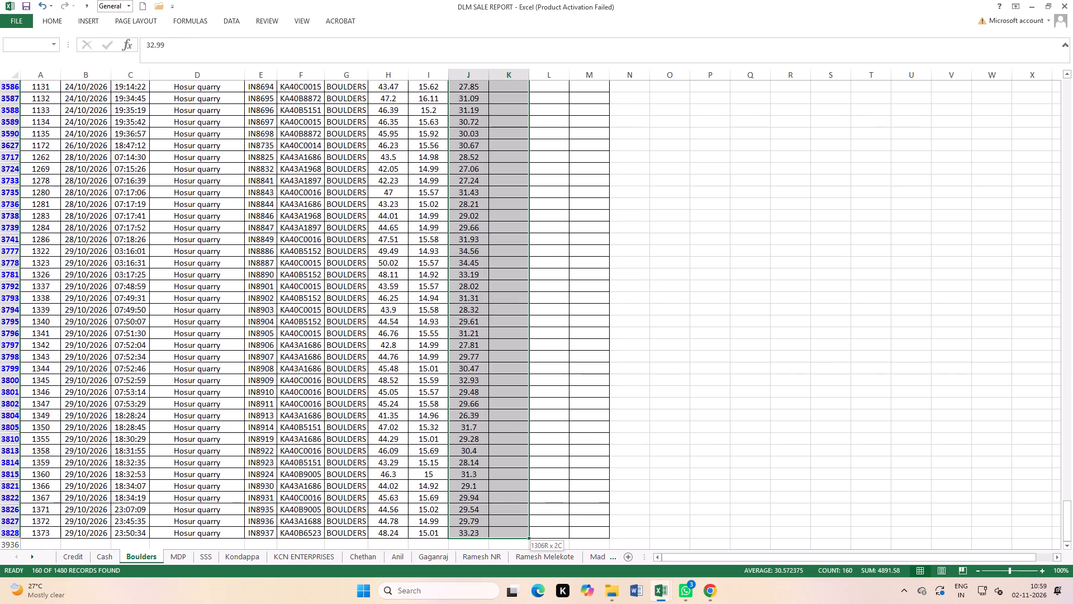
drag(490, 601, 462, 536)
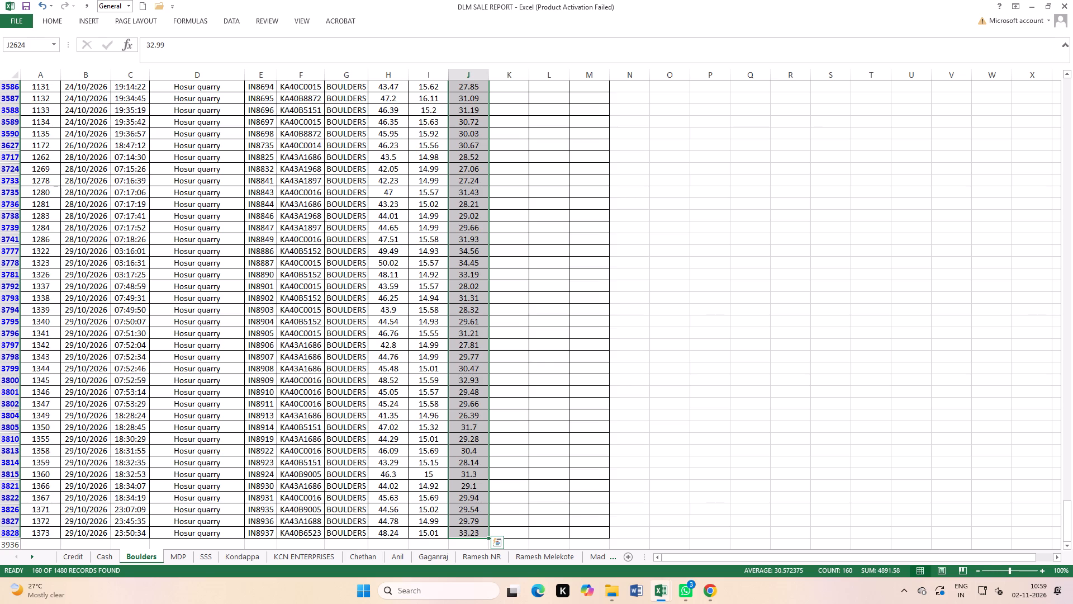
Switch the Vendor filter to LAGUMAMMA QUARRY only and total the visible October Net Wt values with a selection.
scroll(462, 536, up, 4)
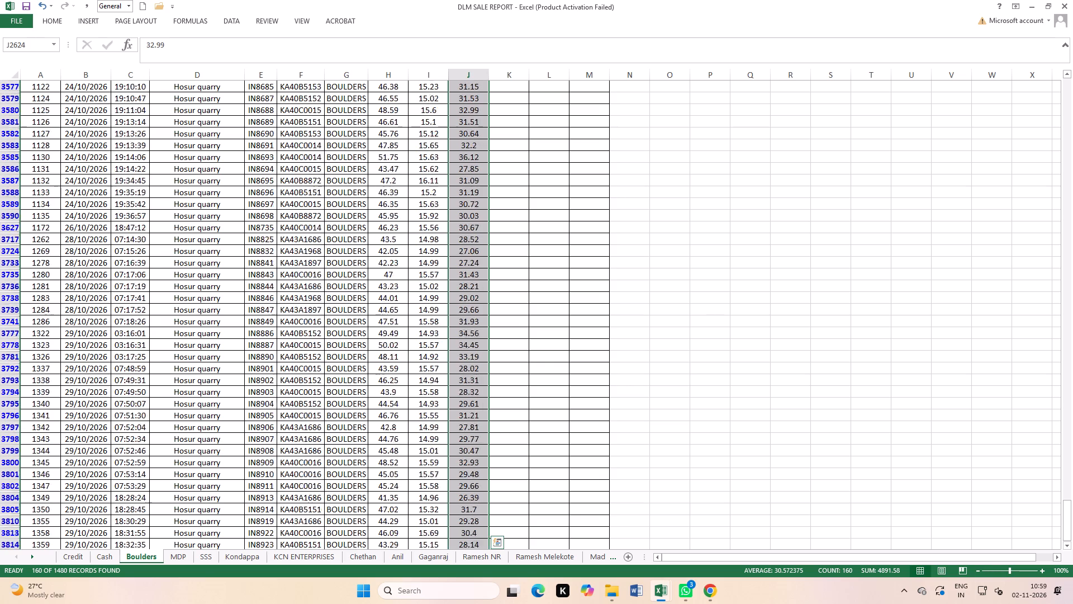
scroll(458, 531, up, 6)
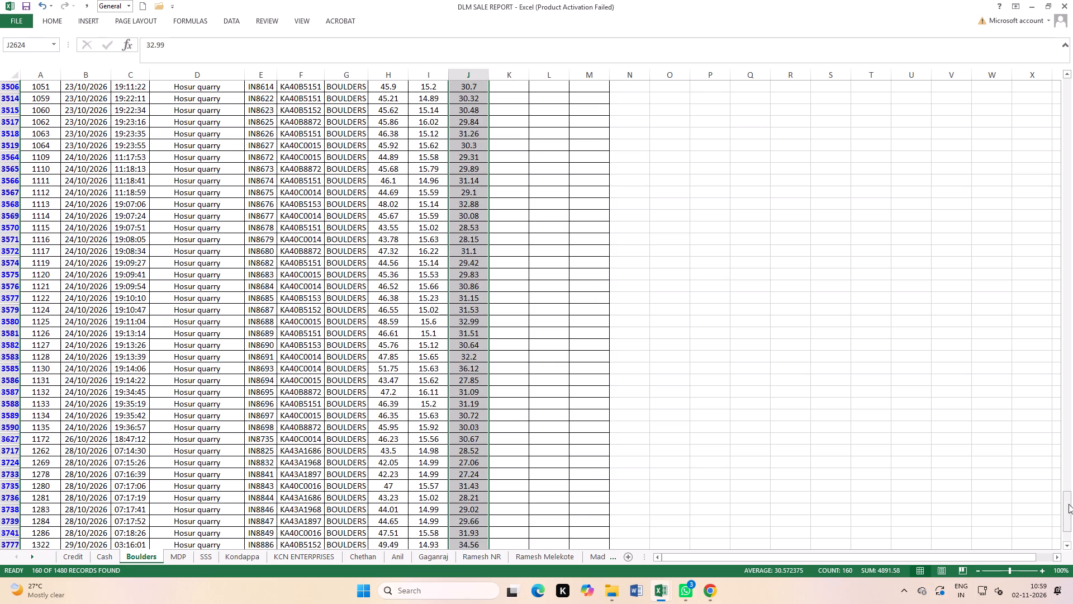
drag(1069, 504, 1066, 418)
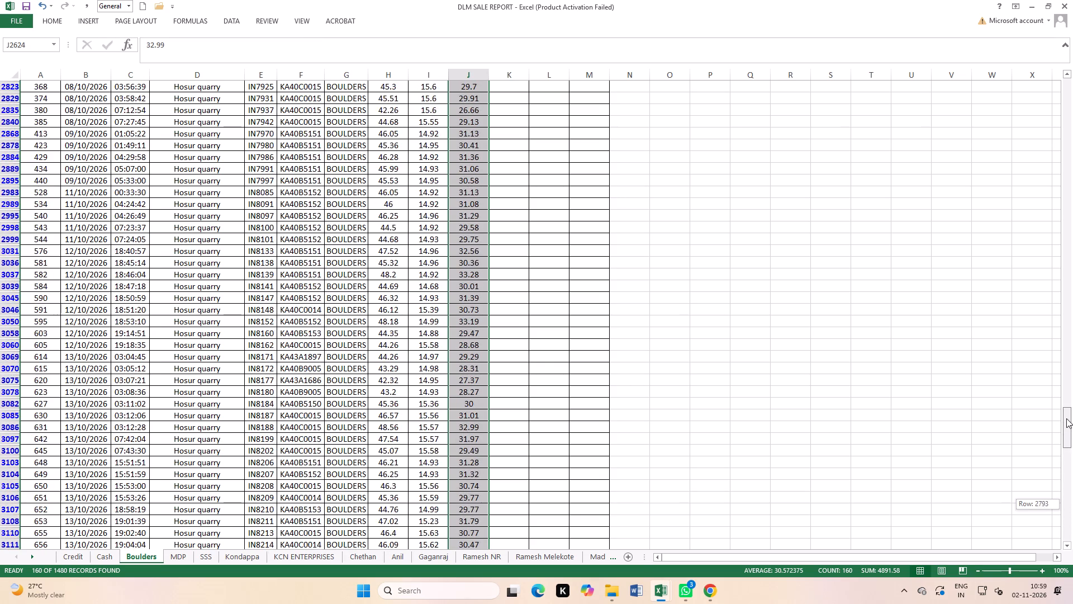
drag(1066, 418, 1066, 362)
scroll(406, 421, down, 15)
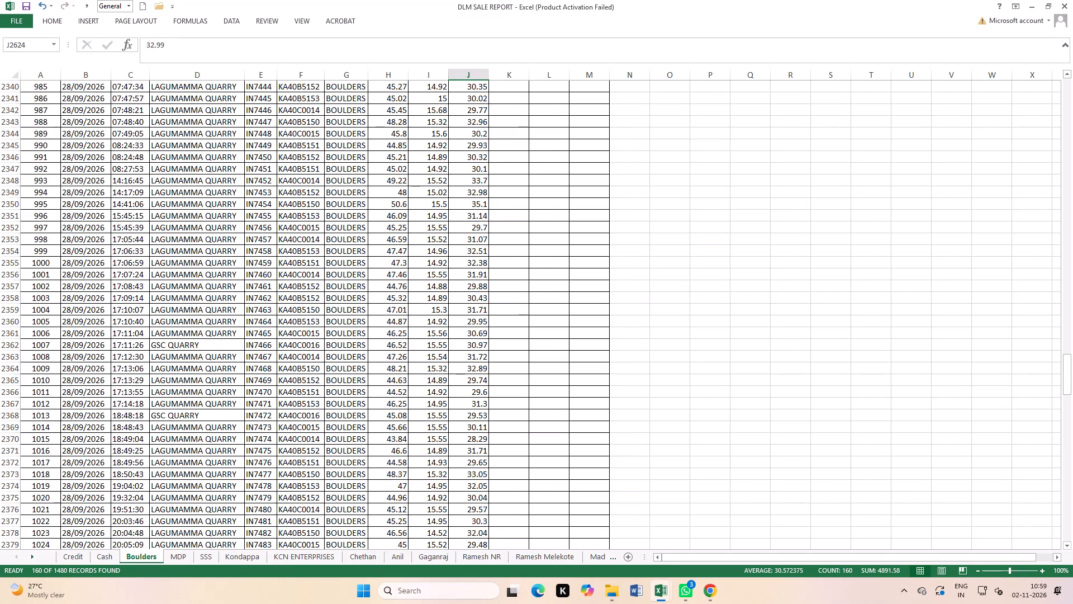
scroll(136, 423, down, 20)
scroll(136, 423, down, 8)
click(194, 432)
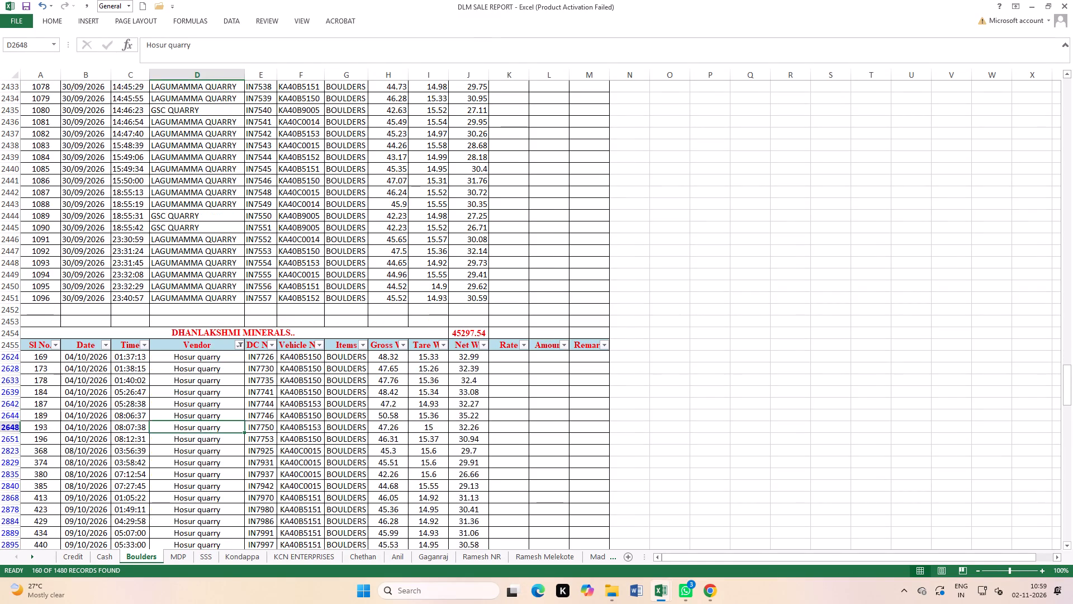
click(241, 345)
click(153, 484)
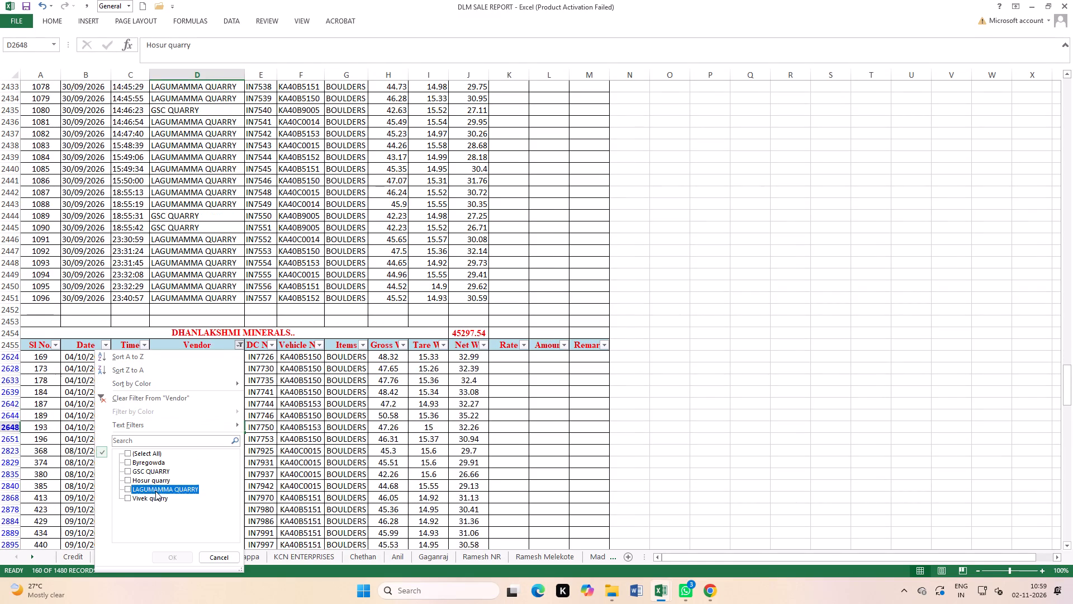
click(155, 491)
click(176, 556)
click(650, 540)
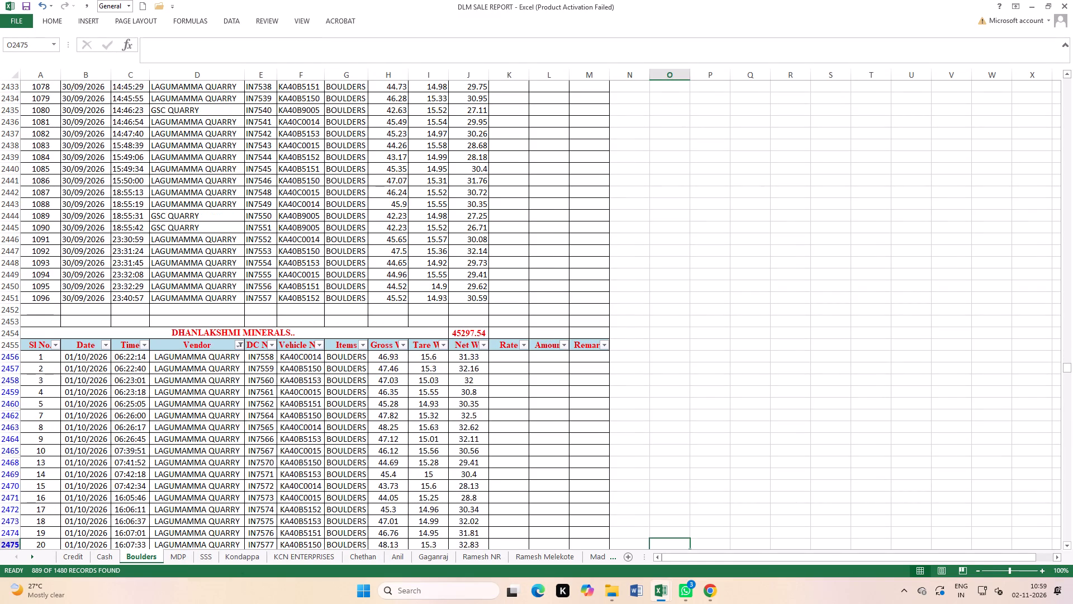
drag(465, 358, 485, 603)
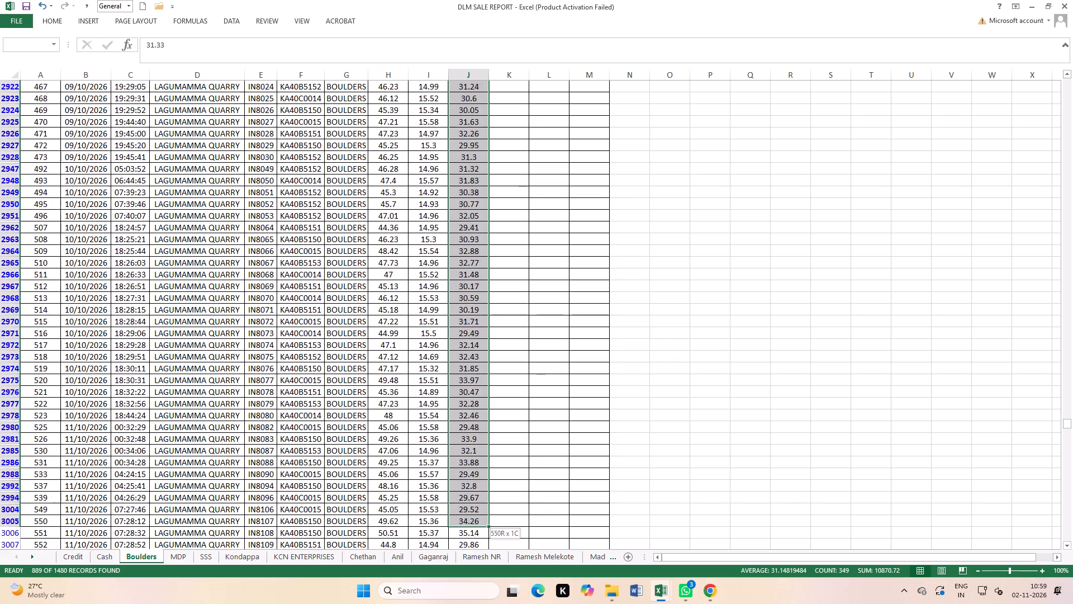
drag(485, 603, 488, 598)
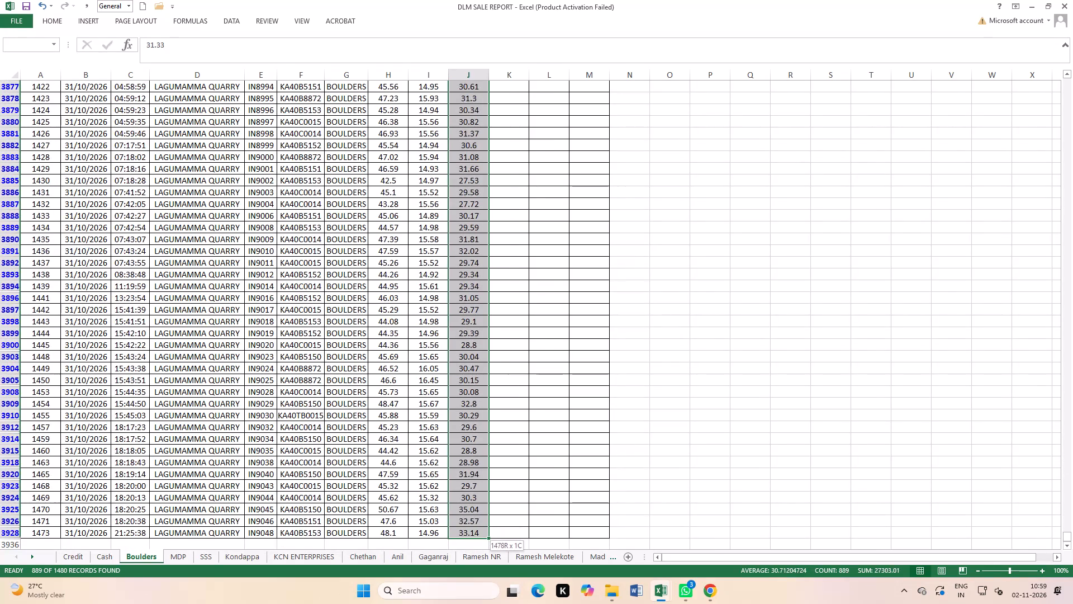
drag(488, 598, 472, 525)
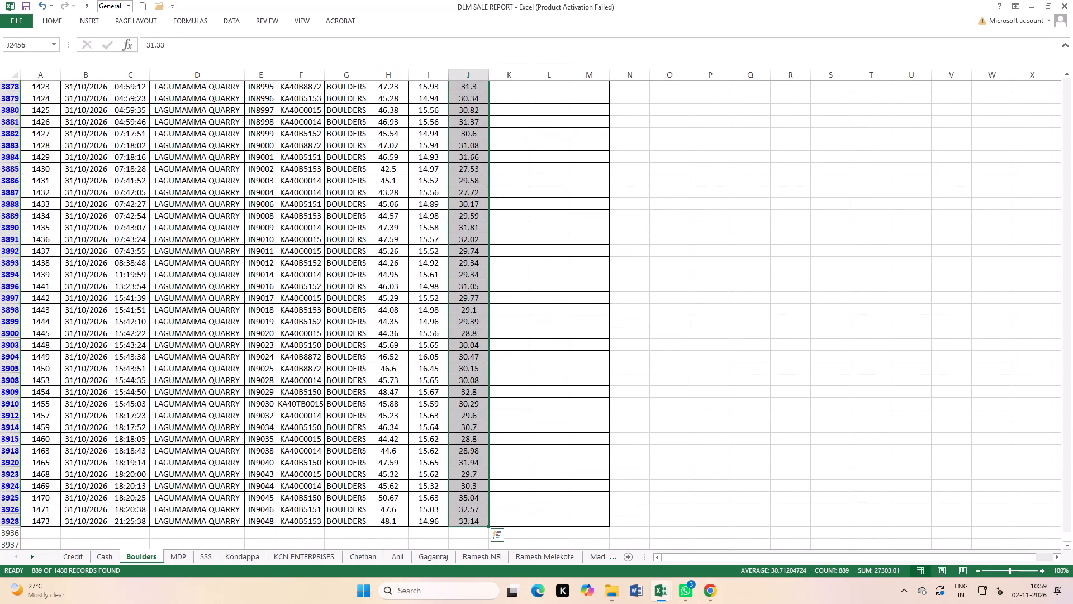
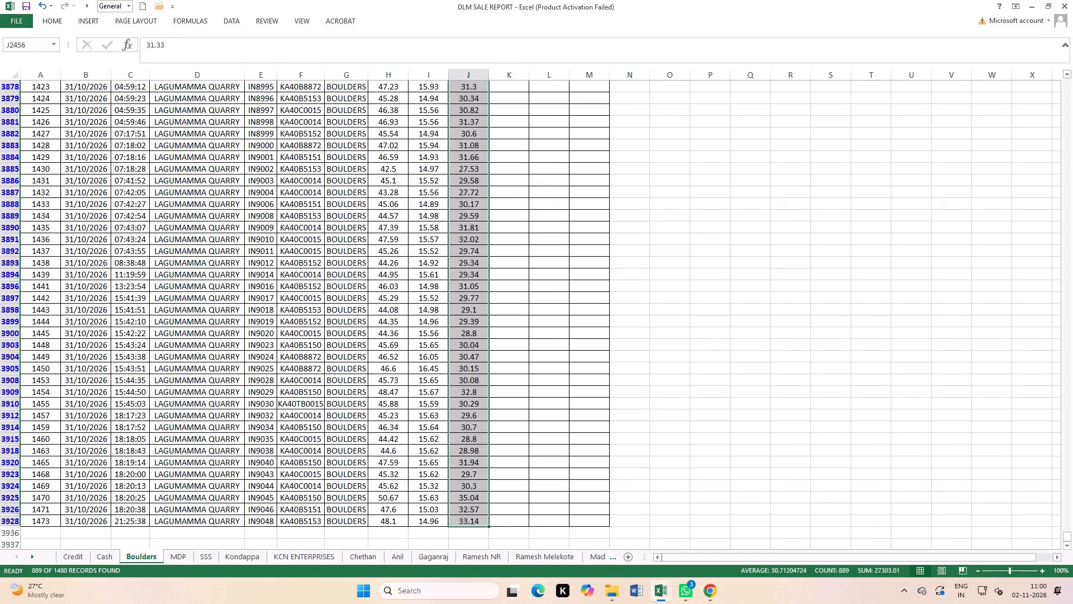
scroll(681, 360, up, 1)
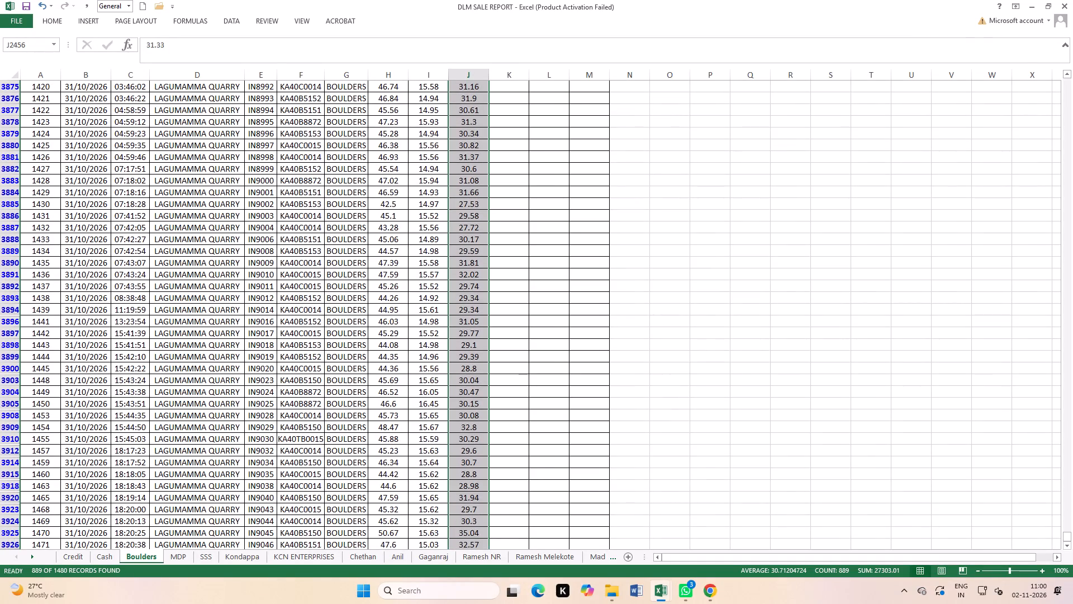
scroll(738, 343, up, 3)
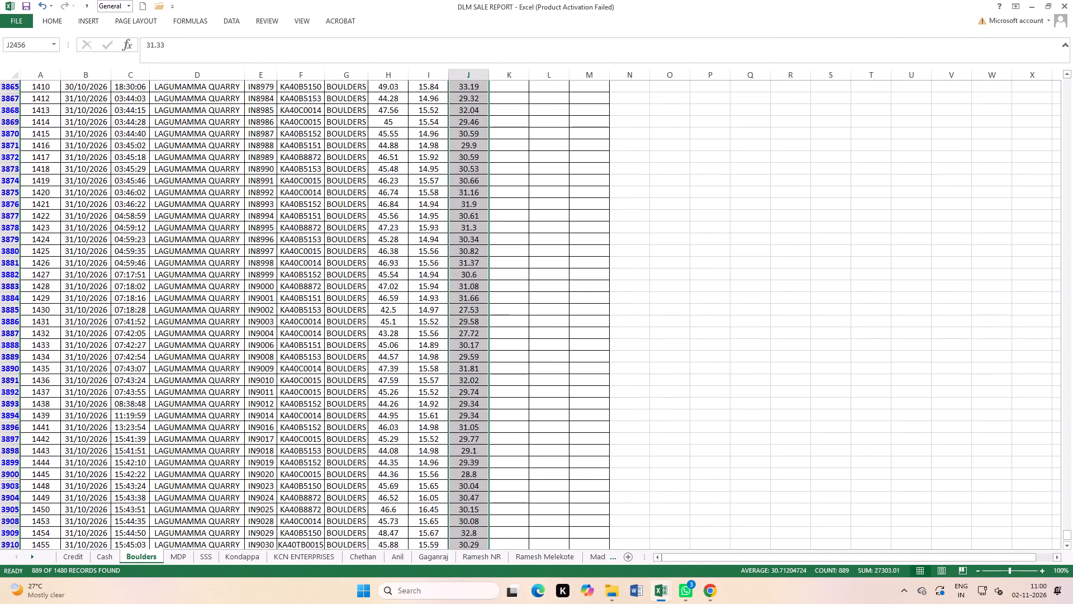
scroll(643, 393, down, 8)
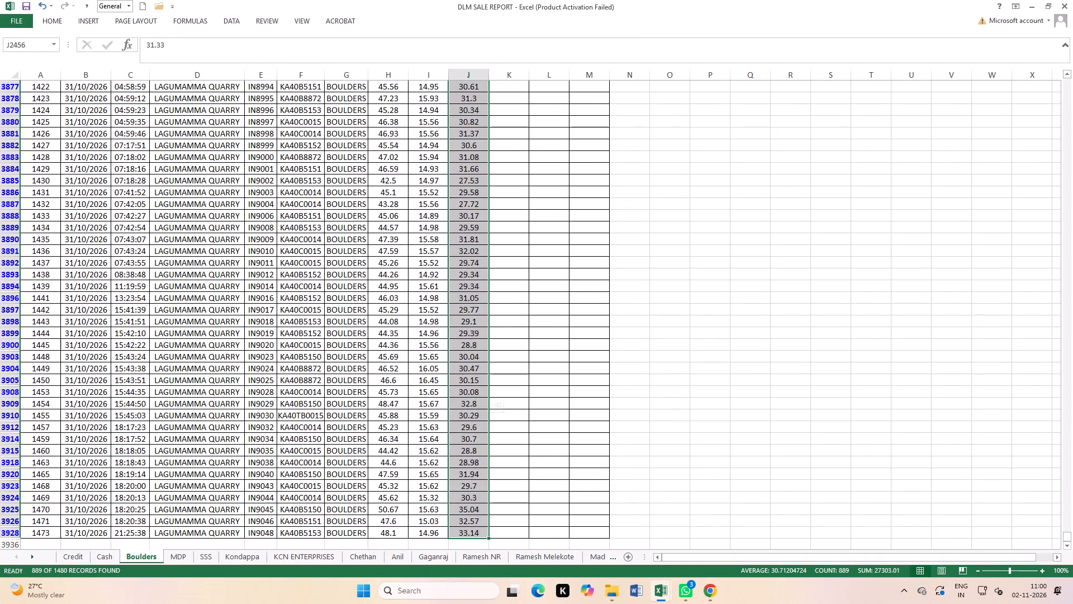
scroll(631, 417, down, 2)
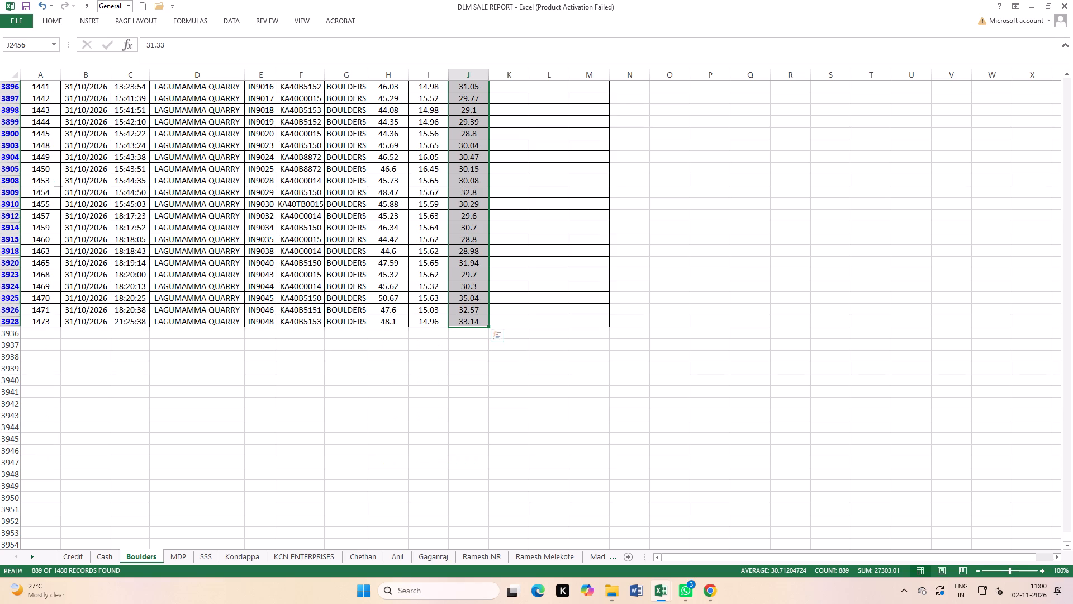
Switch the Vendor filter to Vivek quarry only and total the visible October Net Wt values with a selection.
scroll(548, 456, up, 2)
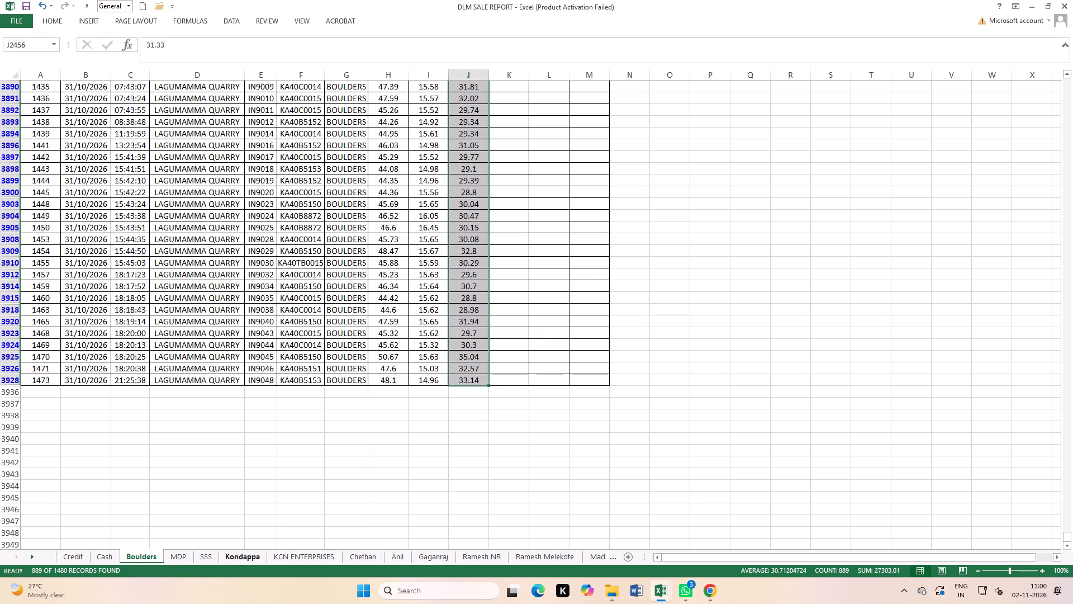
scroll(369, 271, up, 4)
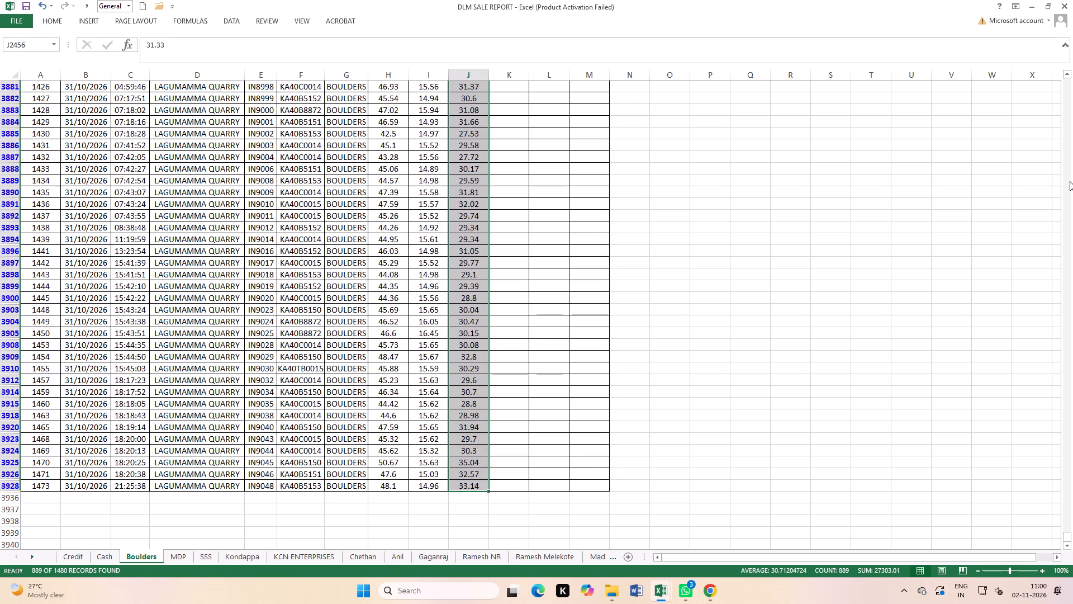
scroll(1013, 285, up, 5)
scroll(512, 236, up, 2)
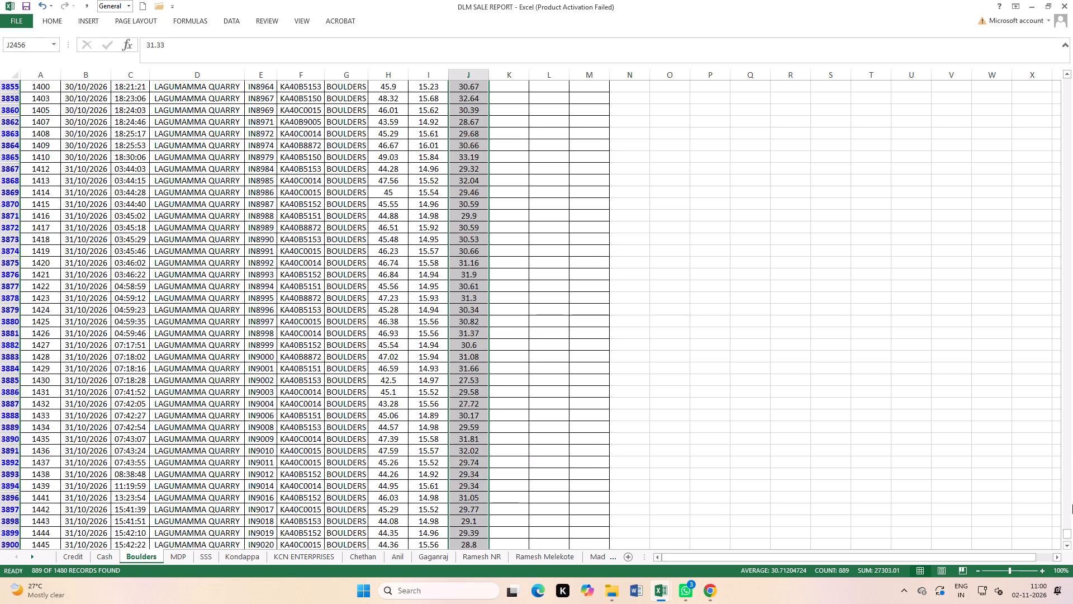
drag(1069, 531, 1071, 454)
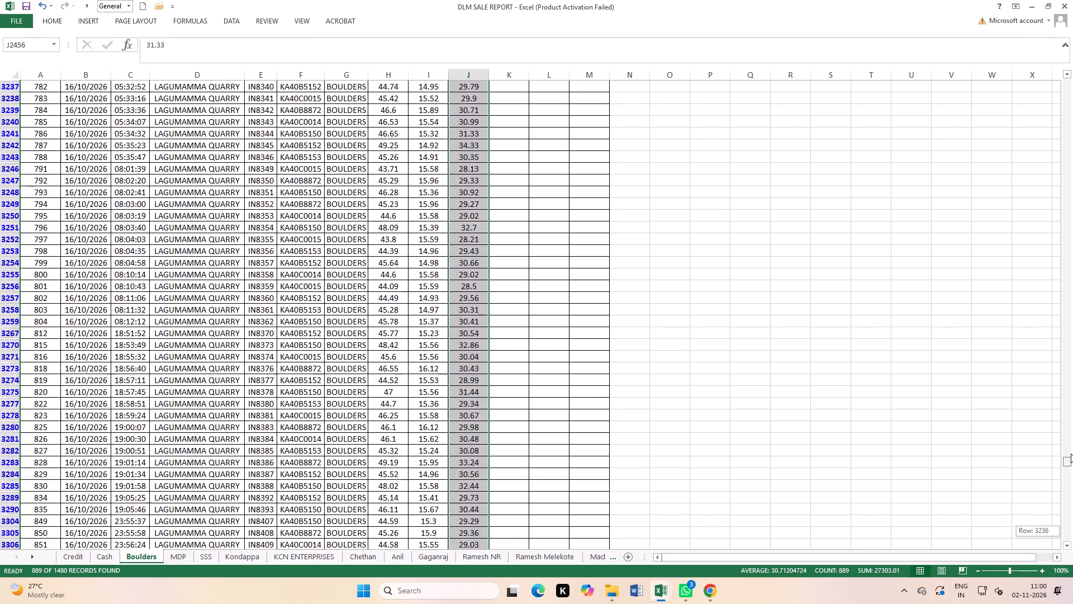
drag(1071, 454, 1068, 358)
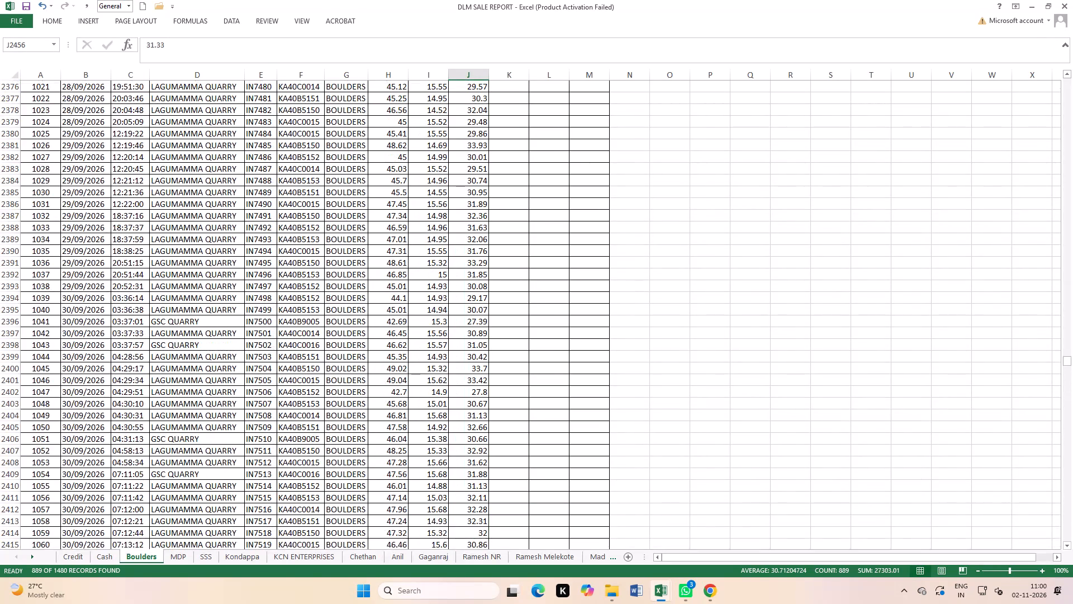
scroll(509, 423, down, 20)
scroll(509, 423, down, 1)
click(217, 398)
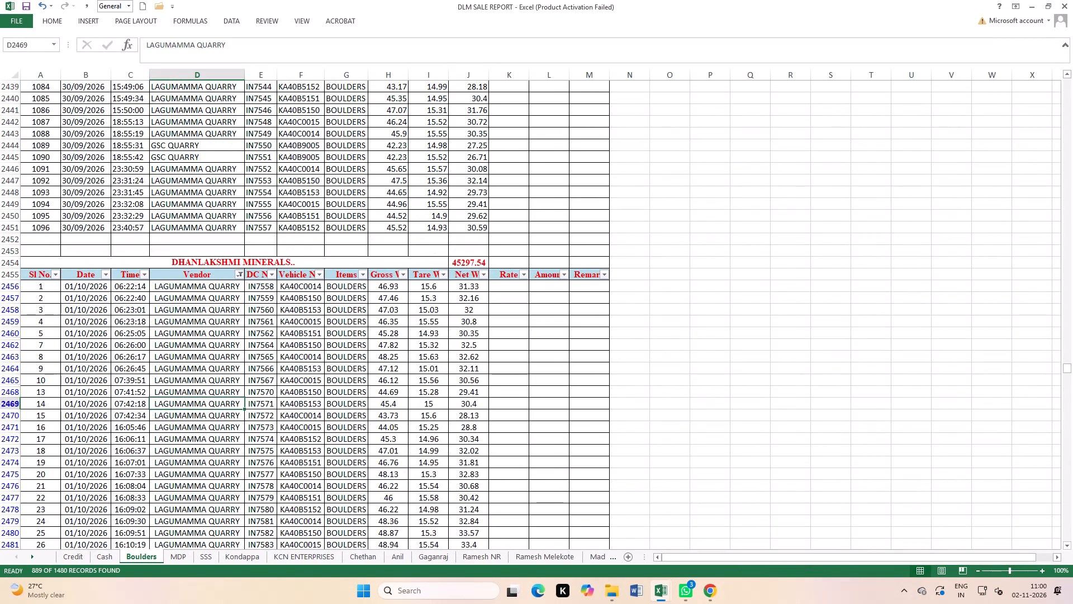
click(240, 278)
click(139, 421)
click(140, 427)
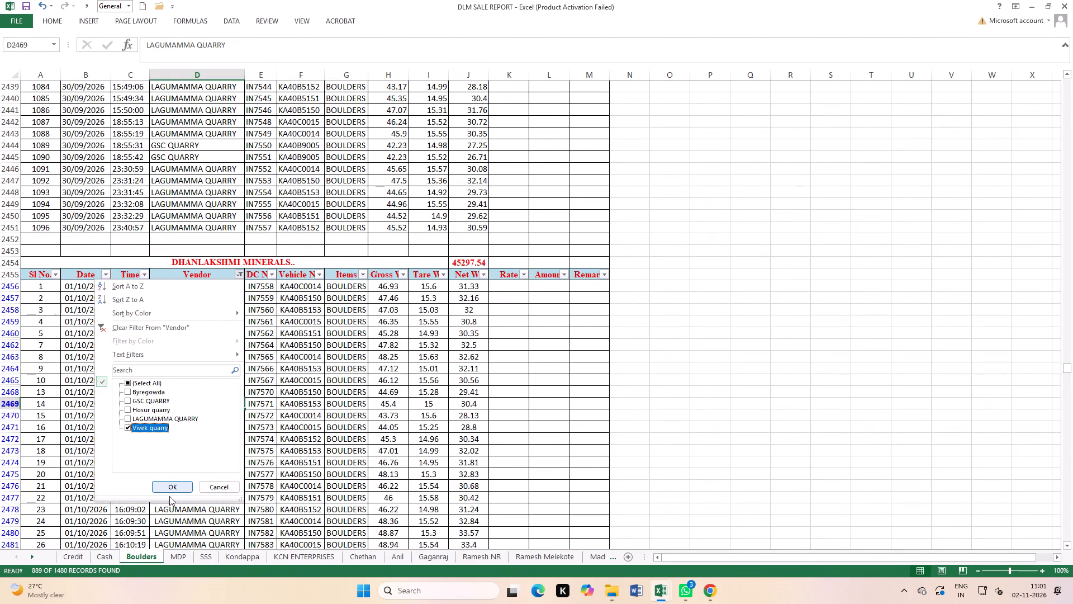
click(171, 486)
click(628, 454)
drag(467, 287, 460, 573)
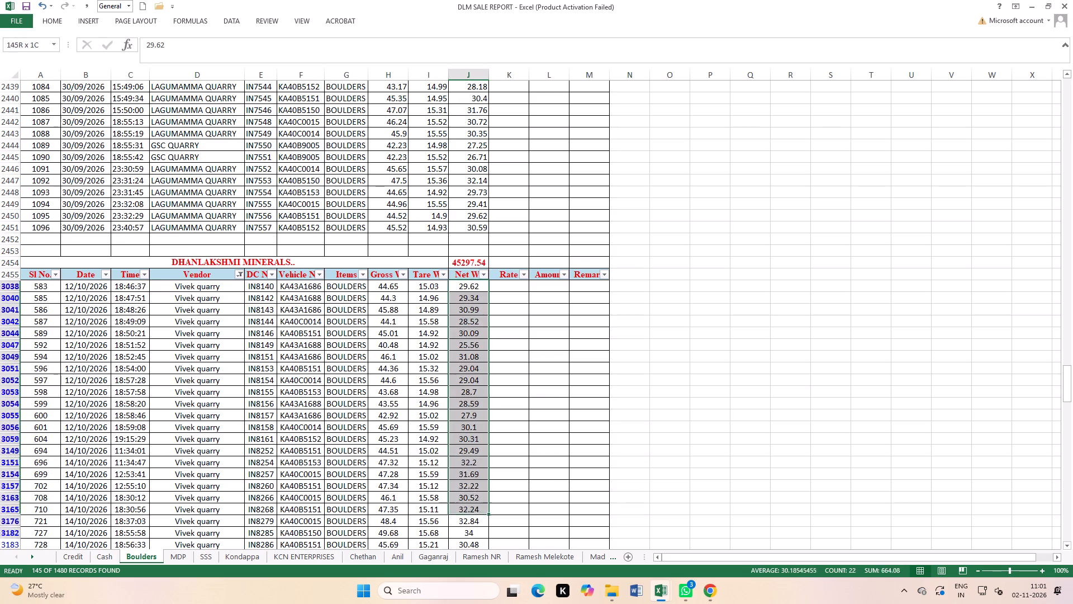
drag(460, 573, 467, 521)
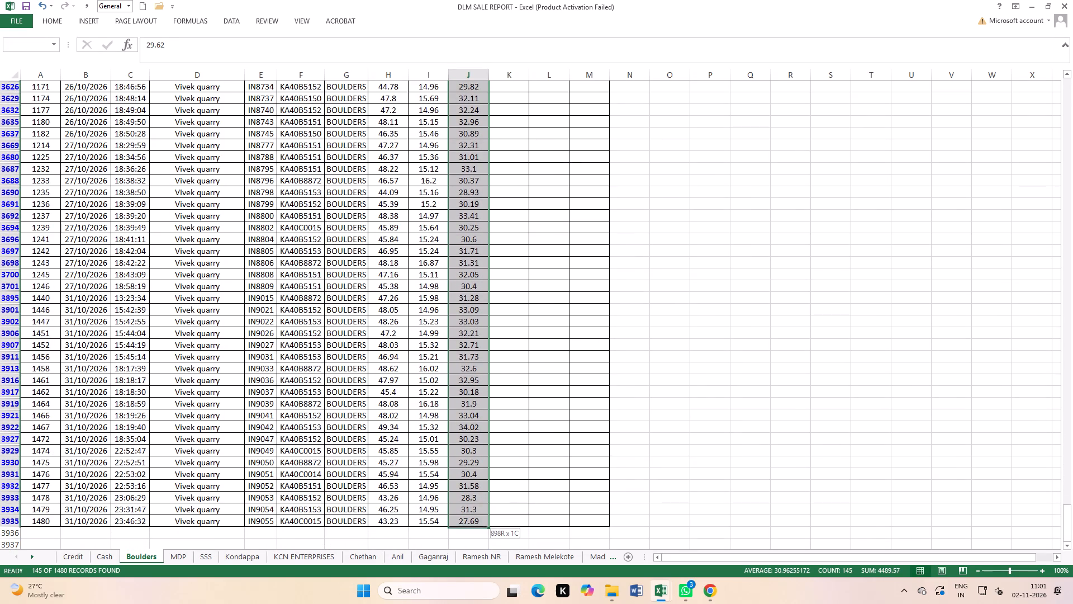
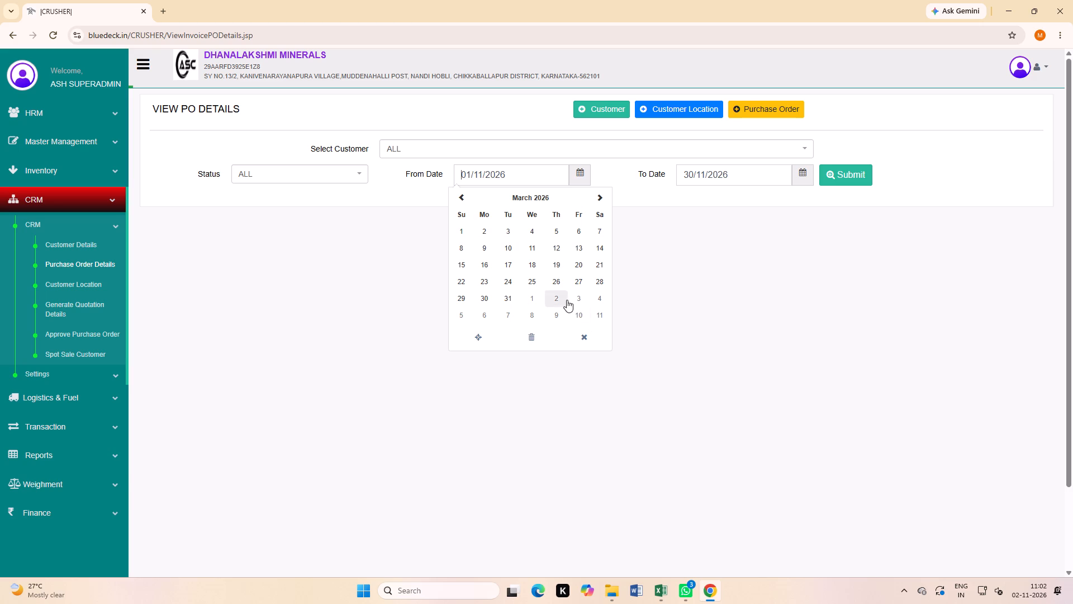
In Chrome, list customer ABHI's purchase orders with From Date 02/04/2026.
click(567, 300)
click(505, 152)
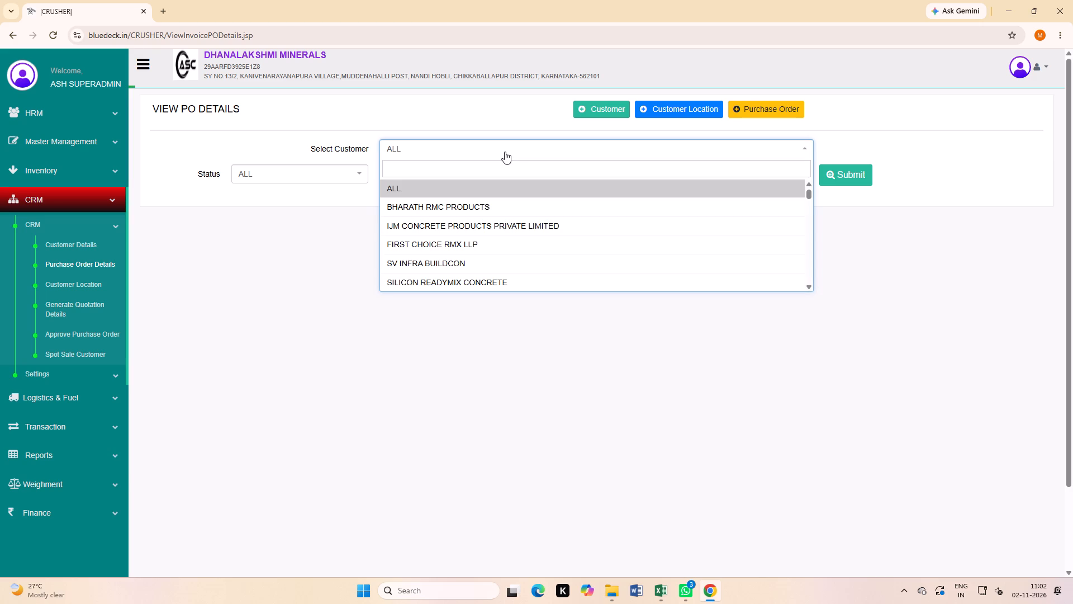
text(ABH)
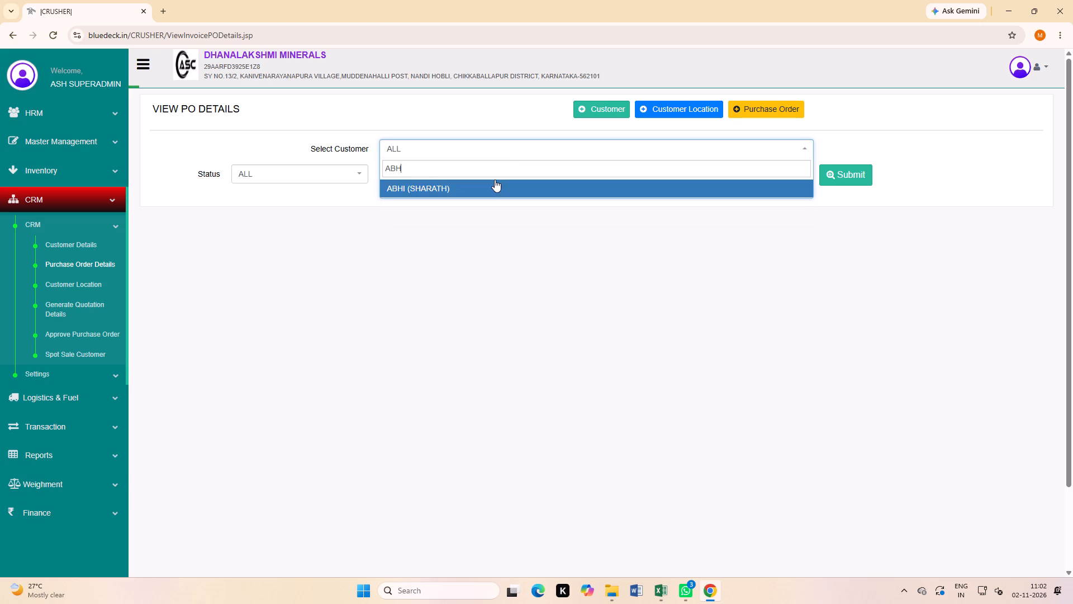
click(495, 180)
click(840, 177)
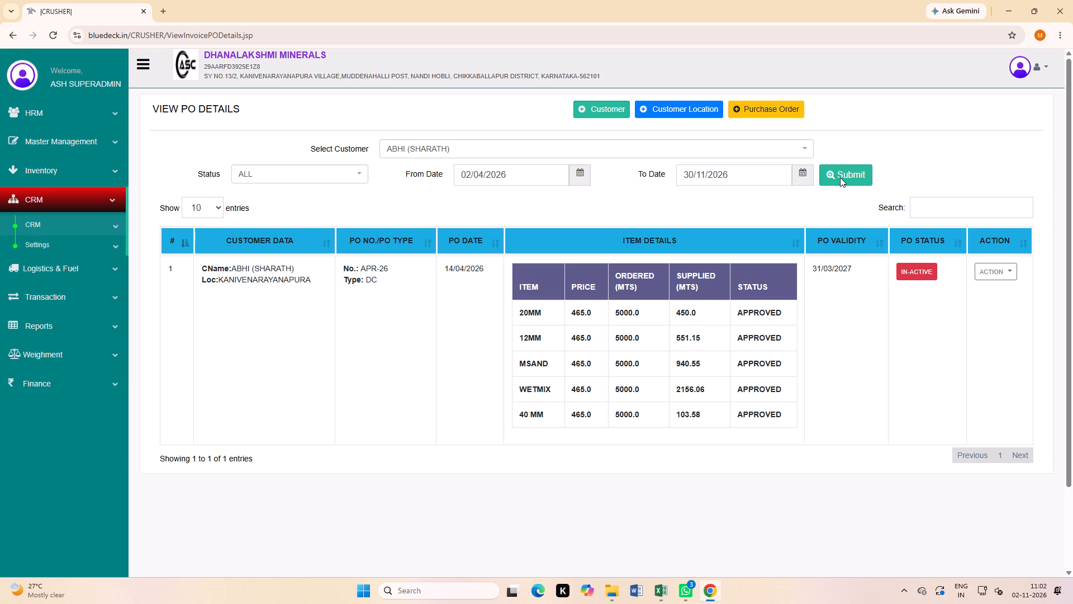
Set the customer's listed APR-26 purchase order to ACTIVE and acknowledge the update.
click(998, 268)
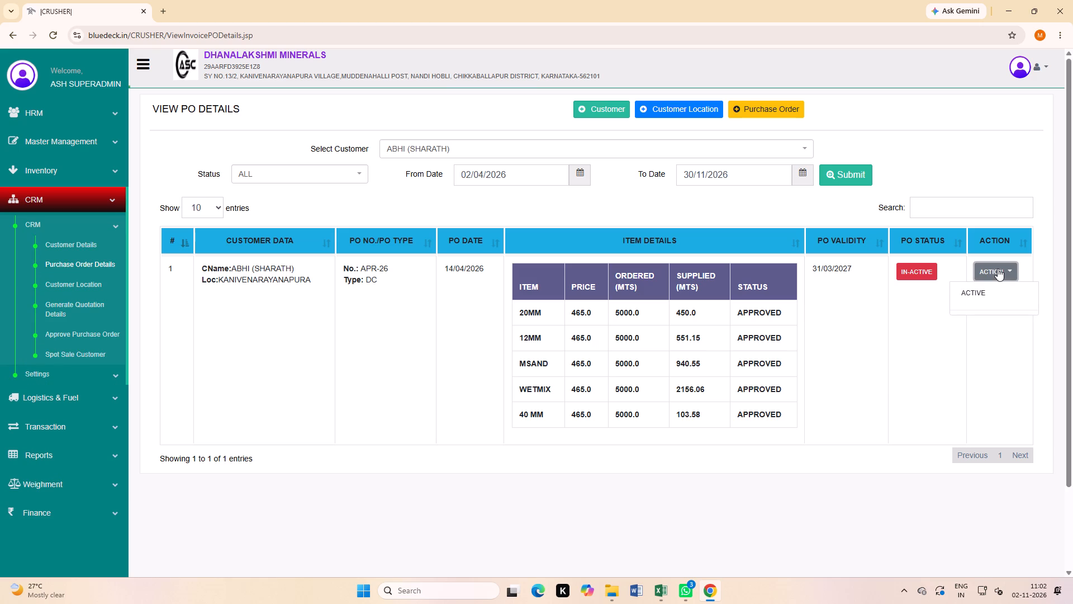
click(989, 294)
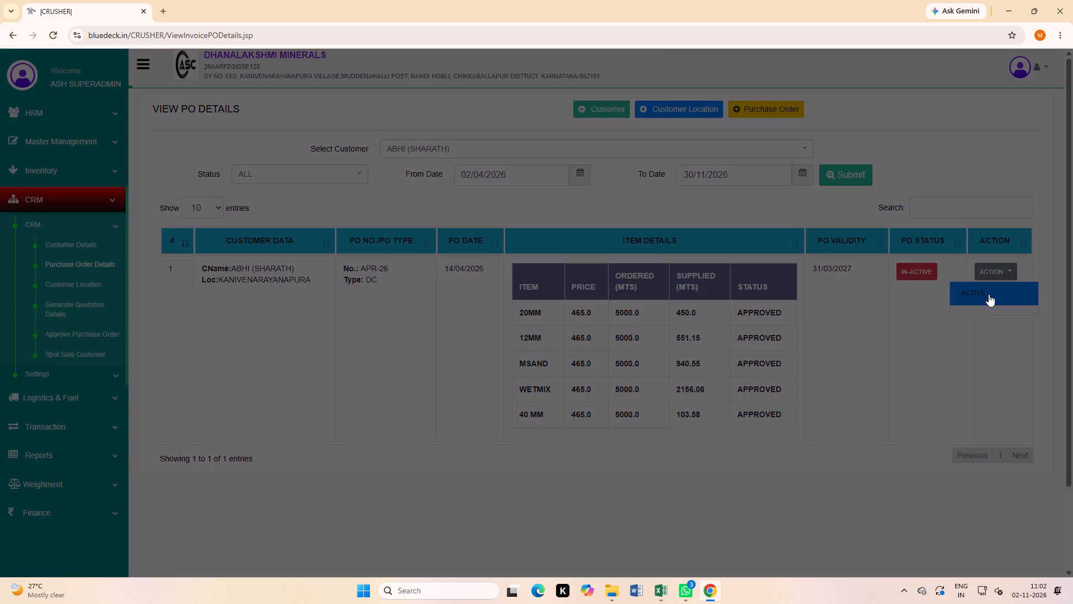
click(586, 105)
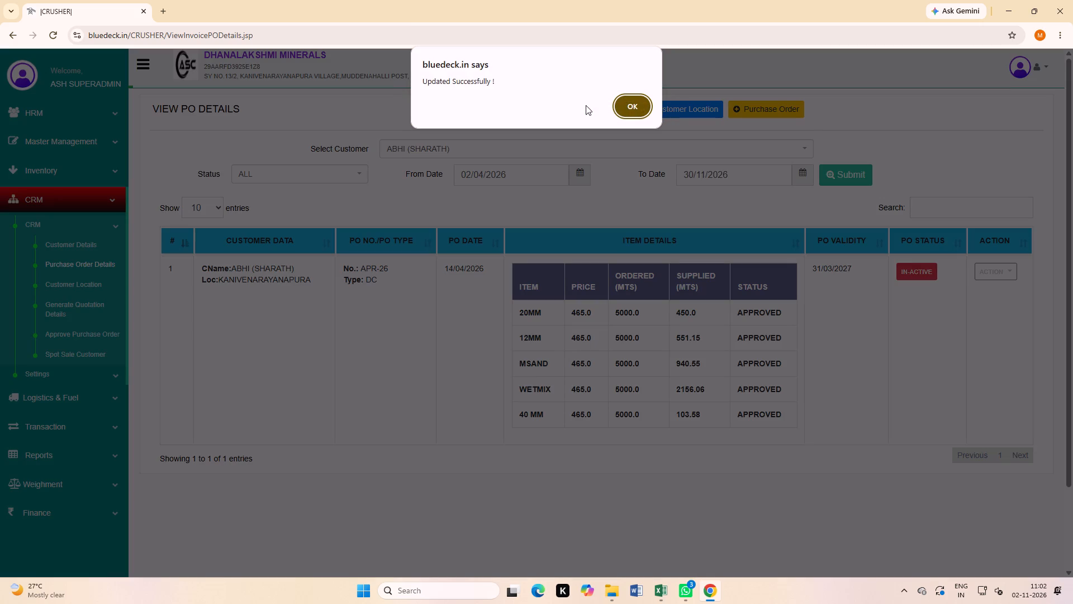
click(622, 111)
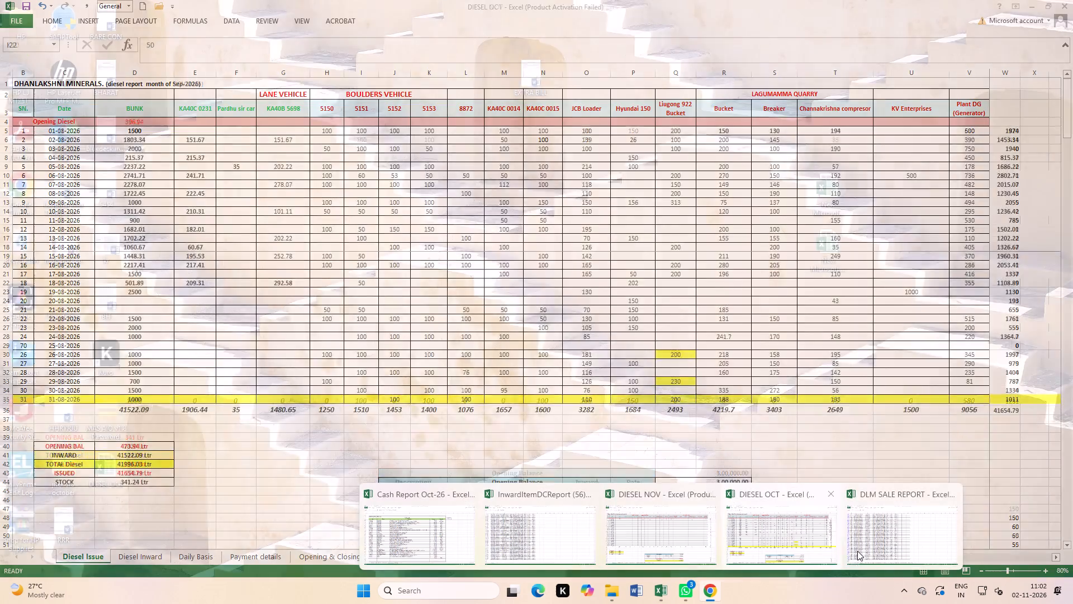
Switch to the DLM SALE REPORT workbook in Excel and look over the filtered Vivek quarry rows on the Boulders sheet.
click(874, 544)
scroll(359, 365, up, 3)
scroll(500, 333, down, 4)
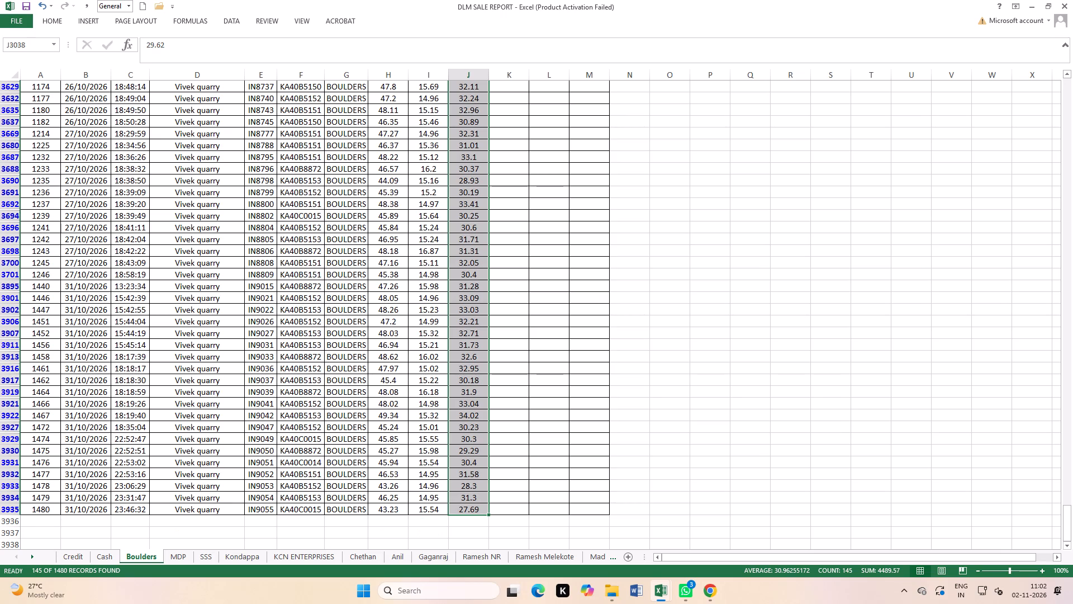
scroll(272, 161, up, 5)
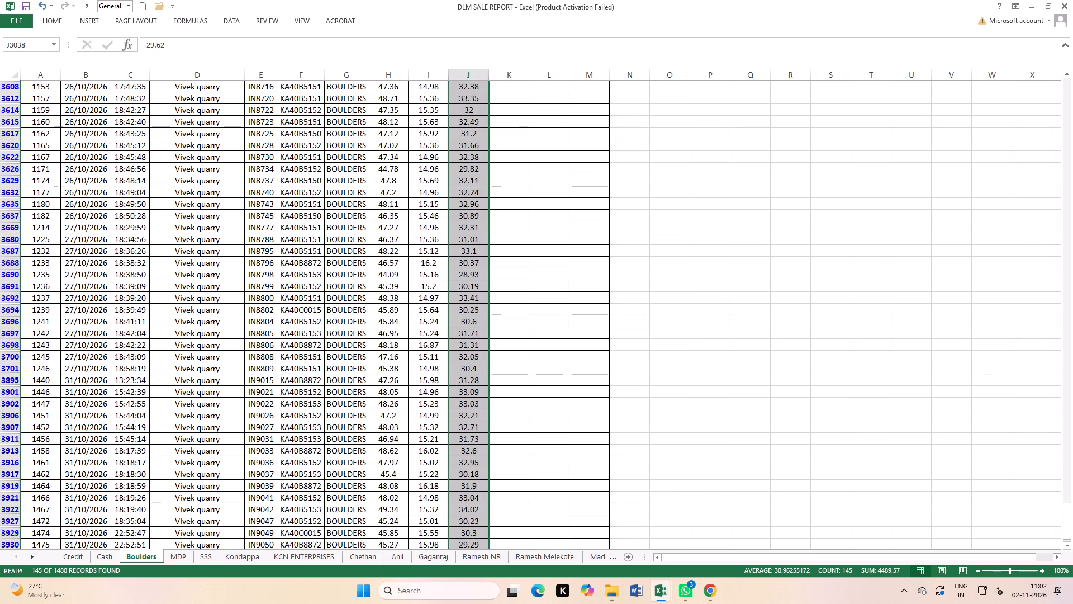